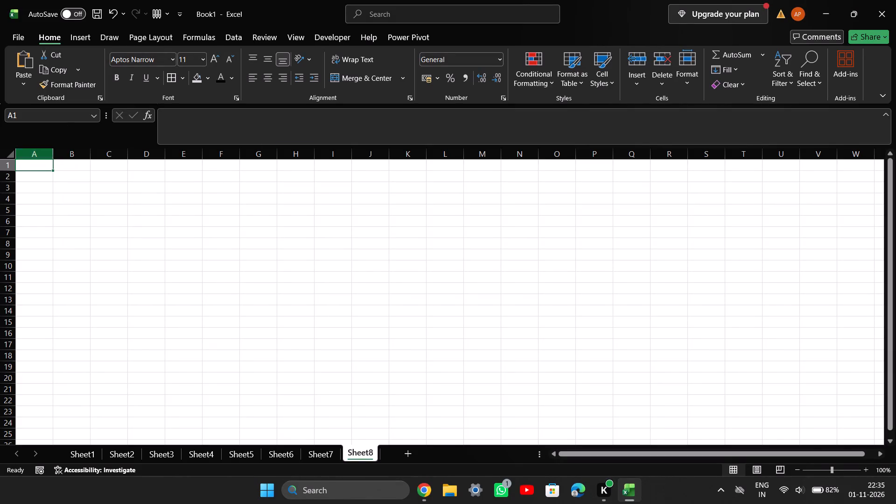
# Switch from the blank Sheet8 to Sheet1 to view the monthly demand forecasting table and chart.
pyautogui.click(88, 458)
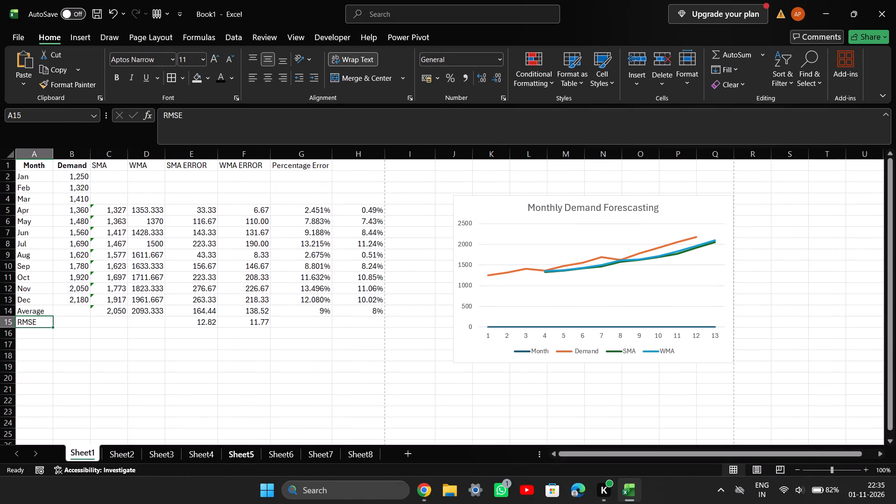
pyautogui.click(635, 491)
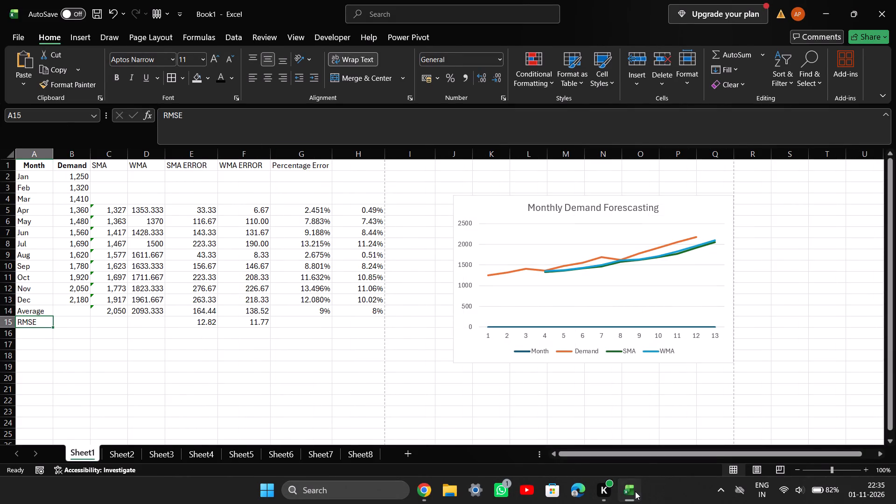
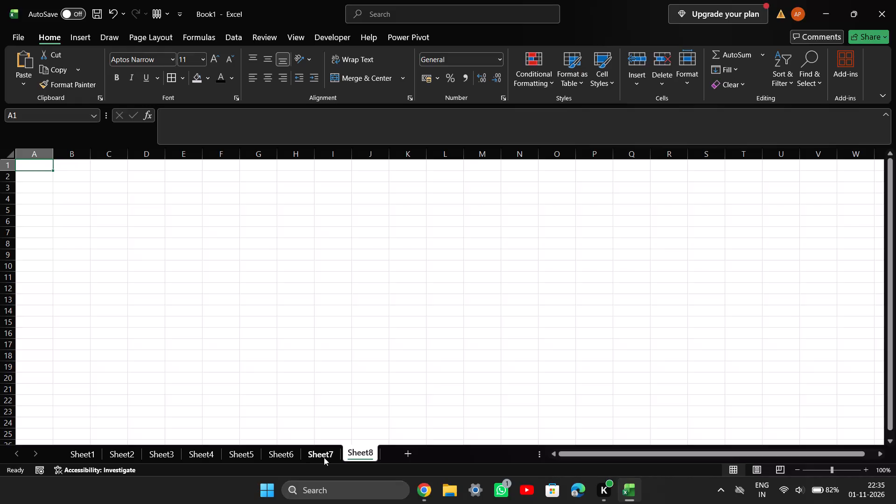
# Open Sheet7 and examine the Slope and Intercept formulas in B13 and B14 of the price-demand regression summary.
pyautogui.click(324, 457)
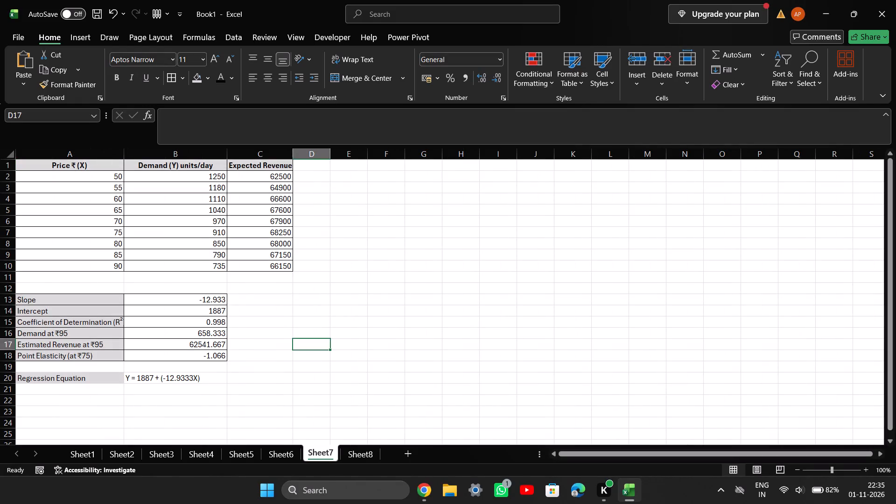
pyautogui.doubleClick(154, 303)
pyautogui.doubleClick(210, 303)
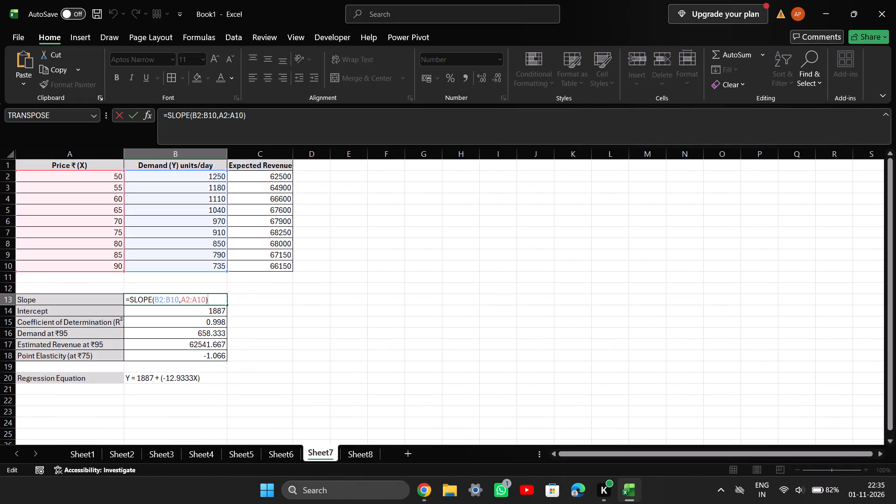
pyautogui.doubleClick(187, 312)
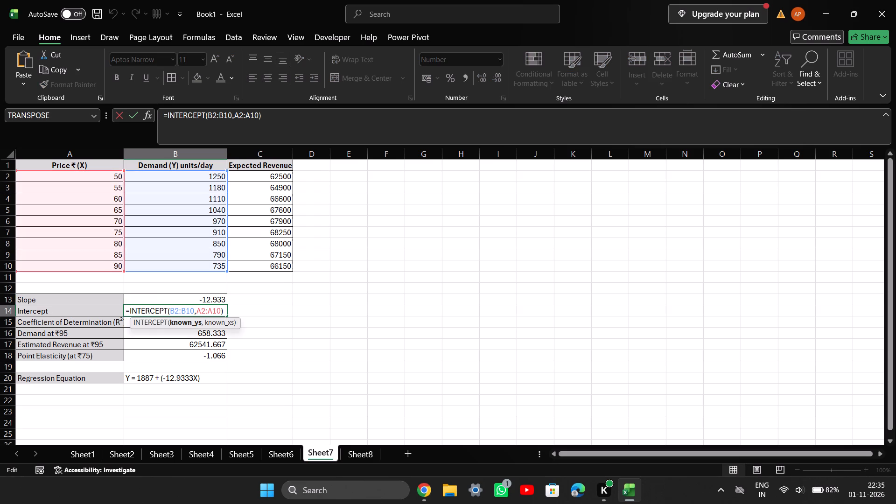
pyautogui.doubleClick(212, 297)
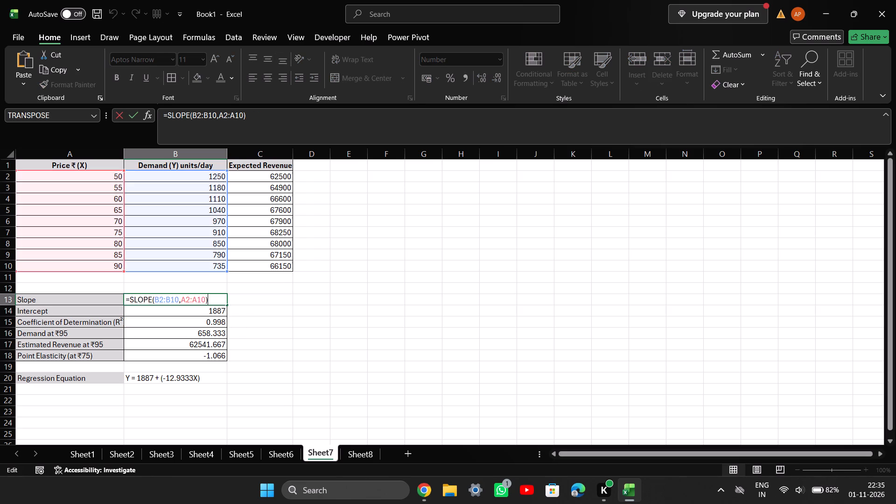
pyautogui.doubleClick(206, 308)
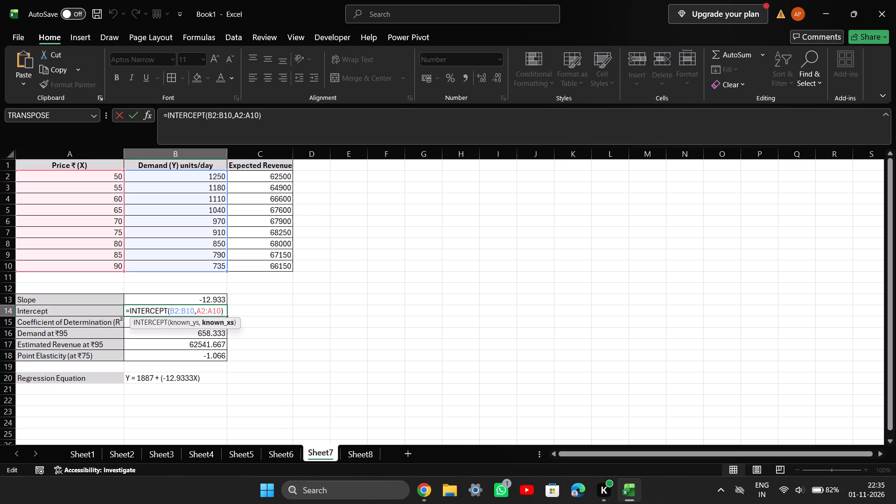
pyautogui.click(223, 298)
pyautogui.doubleClick(223, 298)
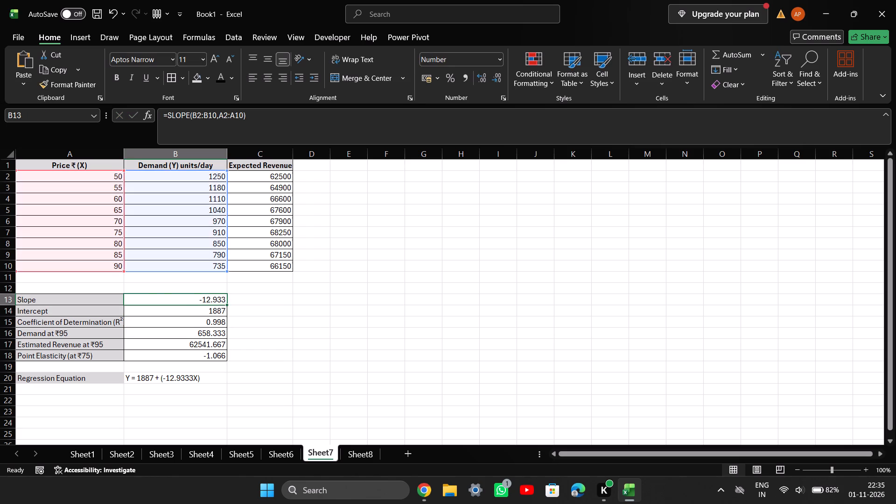
pyautogui.click(212, 308)
pyautogui.doubleClick(212, 308)
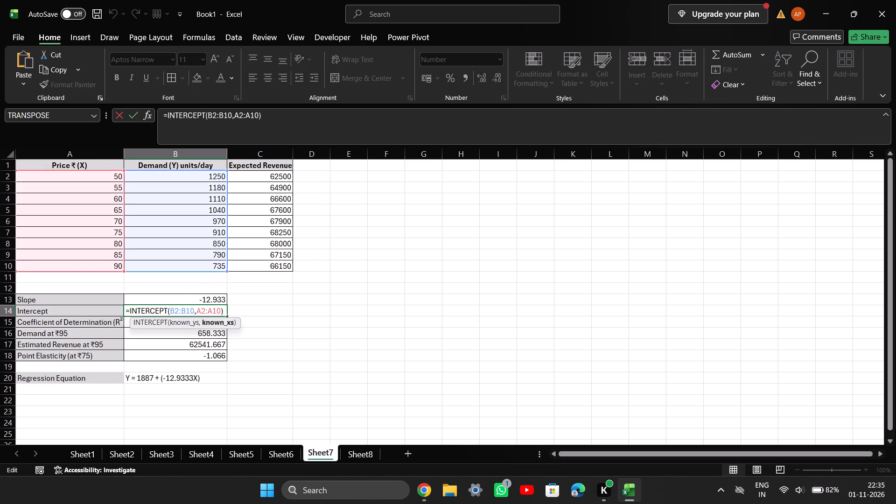
# Inspect the Sheet7 formulas for Coefficient of Determination, Demand at ₹95, Estimated Revenue at ₹95 and Point Elasticity at ₹75.
pyautogui.click(182, 337)
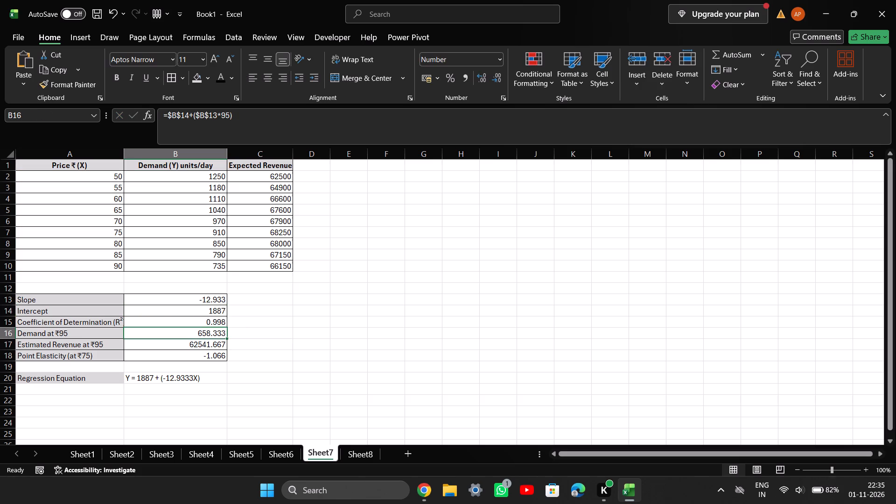
pyautogui.doubleClick(190, 322)
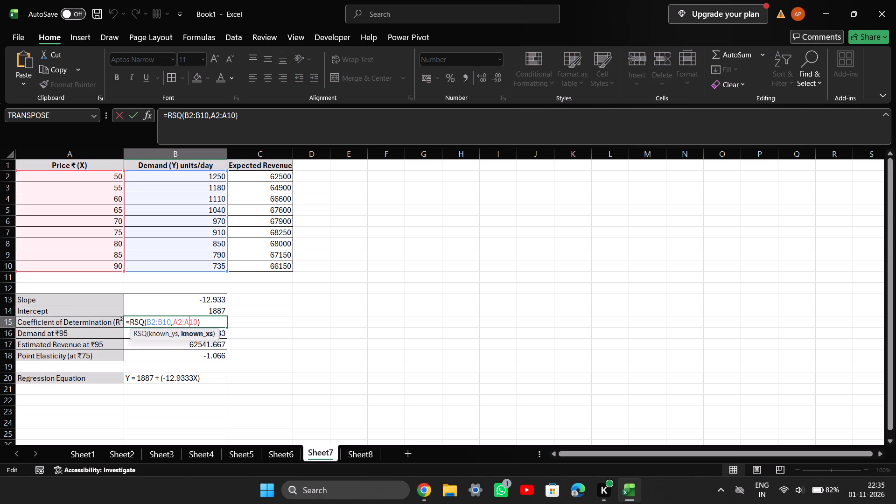
pyautogui.click(208, 322)
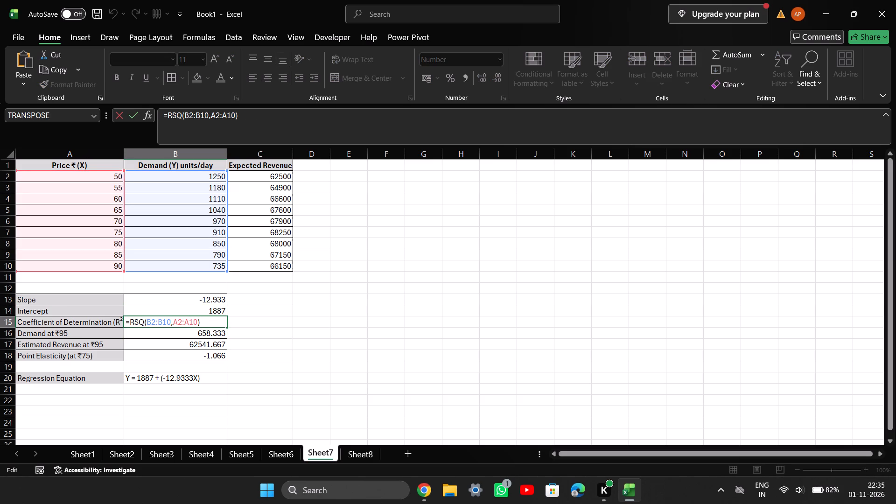
pyautogui.doubleClick(167, 336)
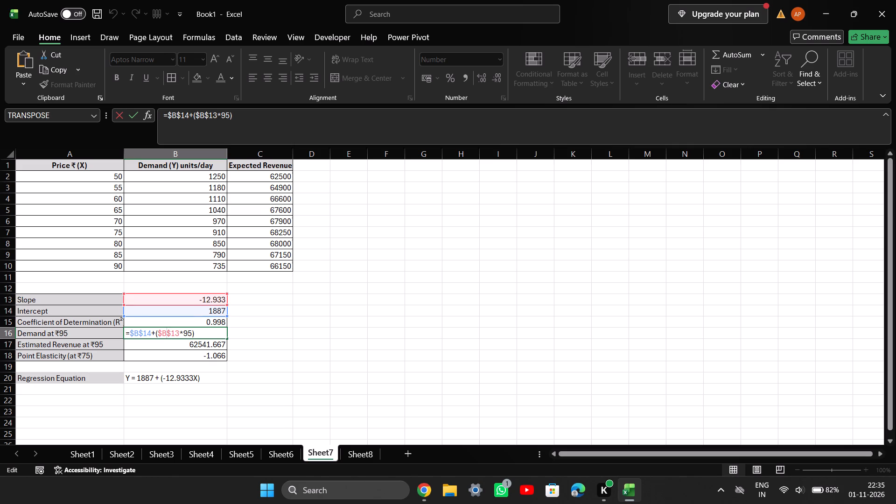
pyautogui.click(137, 332)
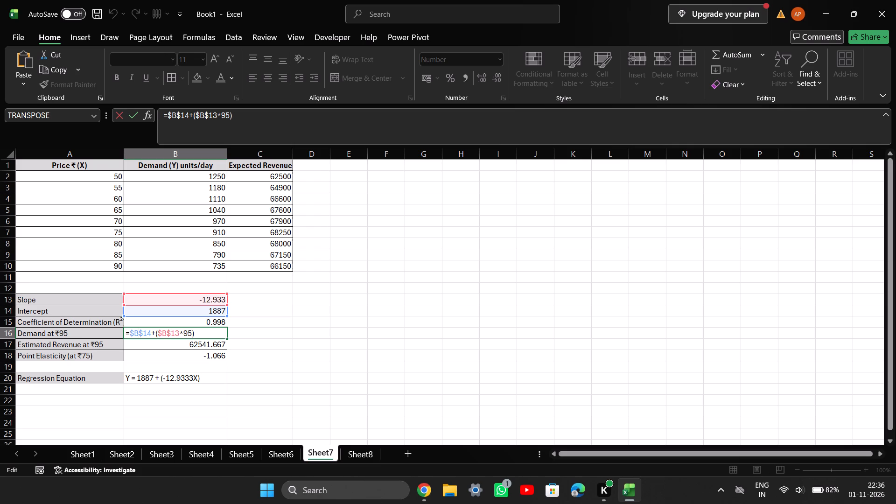
pyautogui.doubleClick(145, 343)
pyautogui.click(168, 343)
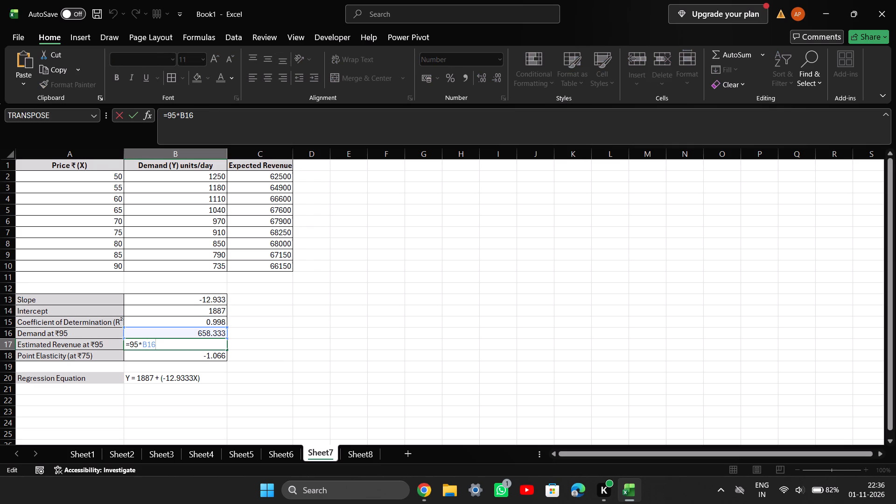
pyautogui.doubleClick(186, 355)
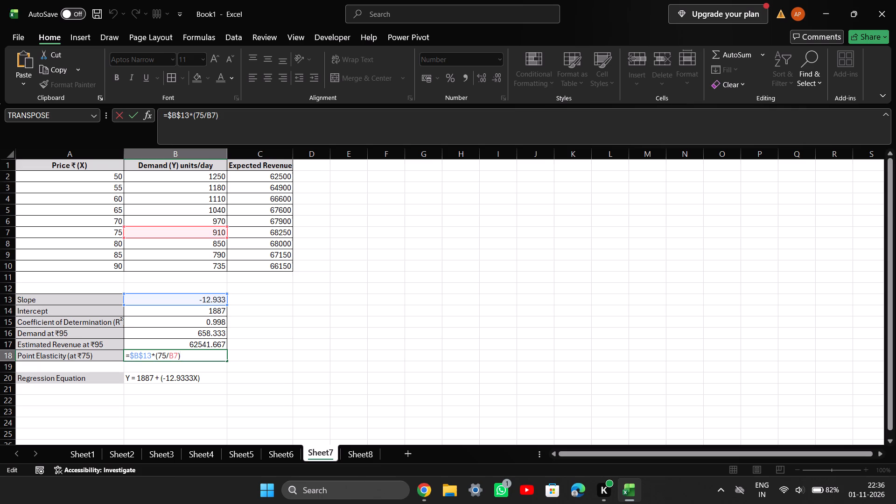
pyautogui.click(278, 334)
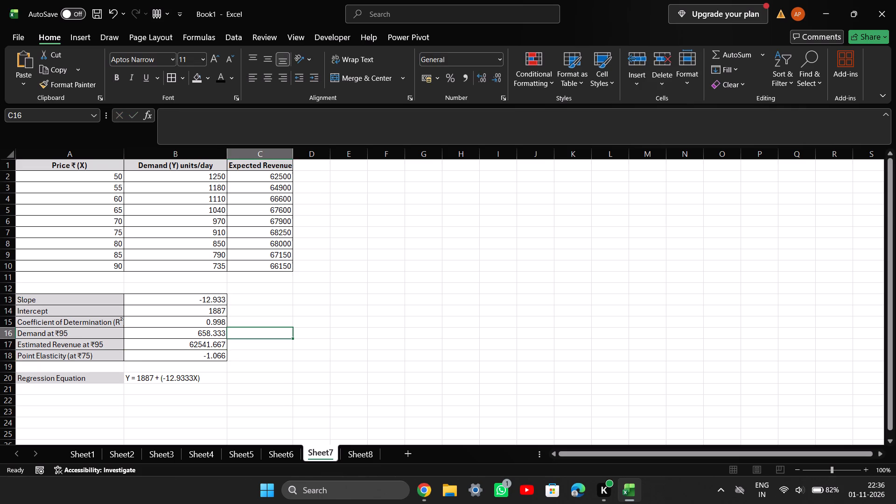
pyautogui.doubleClick(182, 357)
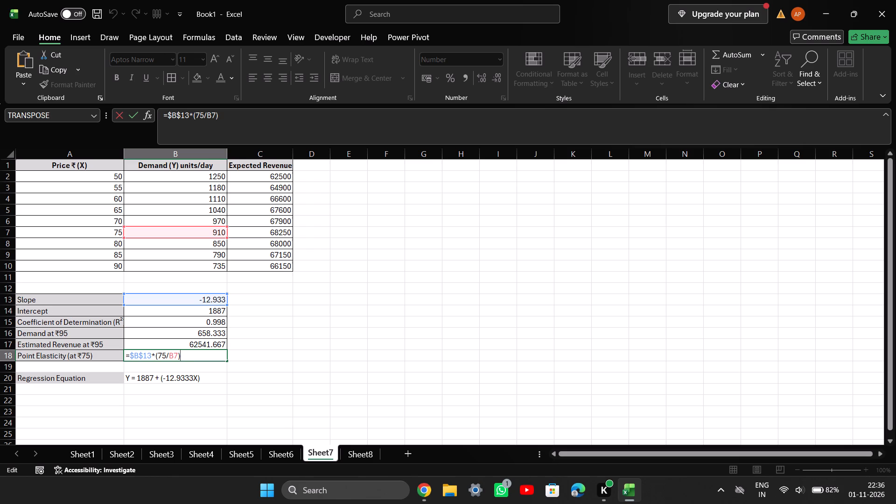
# Switch to Chrome, review Table 7 and its regression formulas in BFP Practical.pdf, and return to Sheet7 in Excel.
pyautogui.click(437, 485)
pyautogui.click(448, 483)
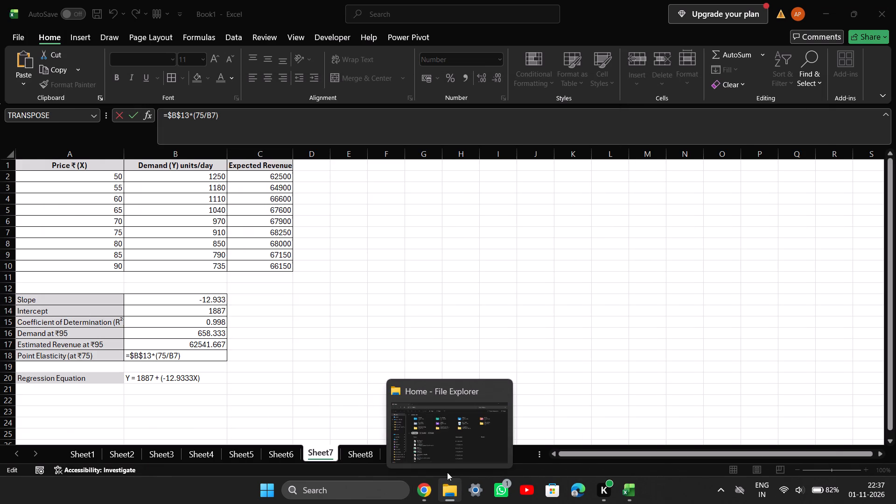
pyautogui.click(498, 390)
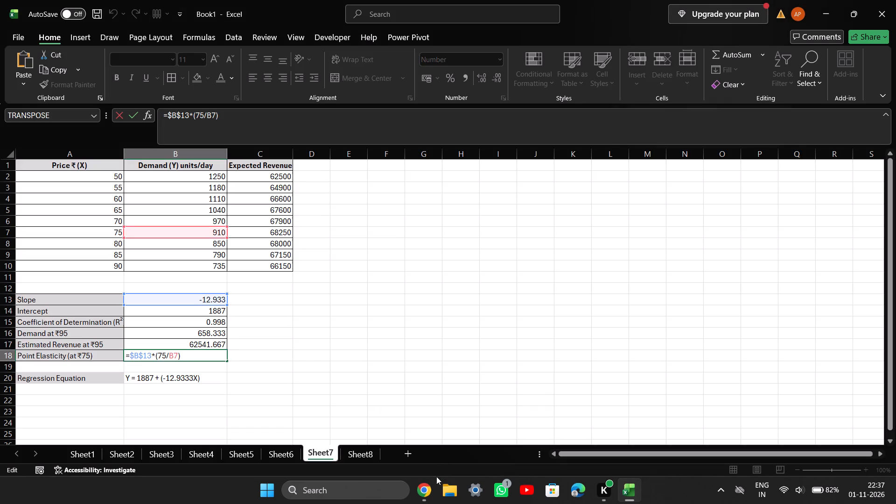
pyautogui.click(428, 487)
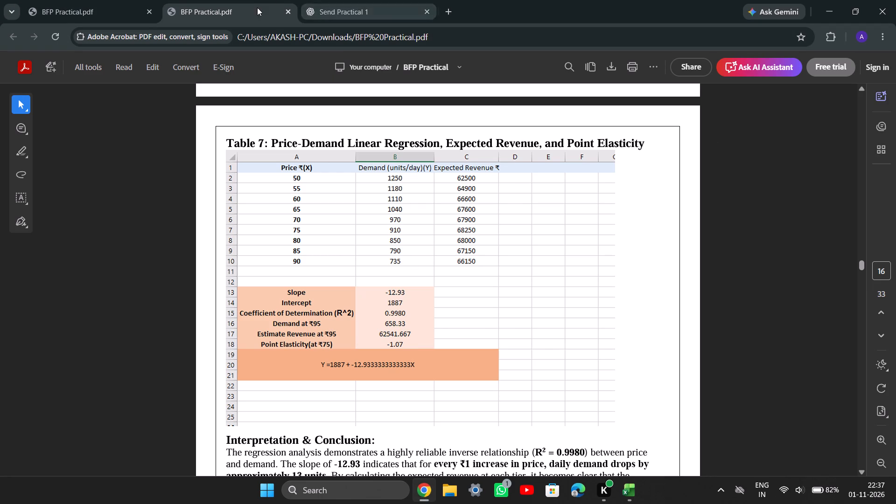
pyautogui.scroll(9, 357, 224)
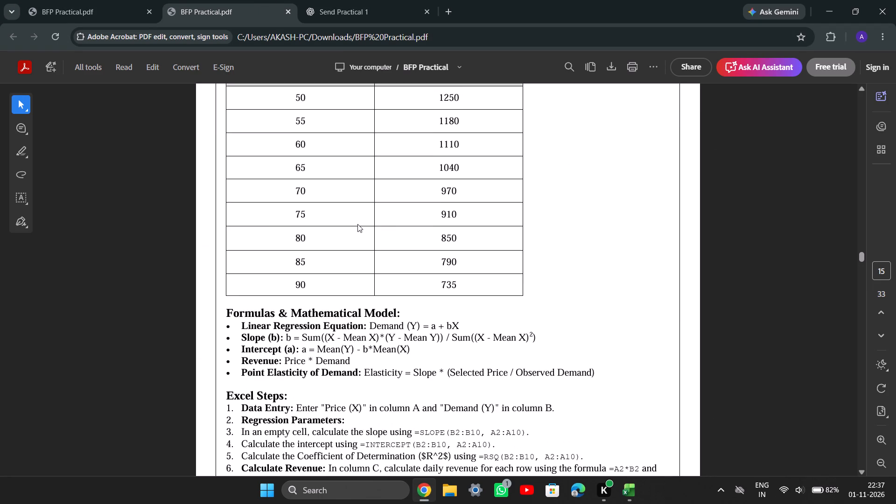
pyautogui.scroll(-9, 357, 224)
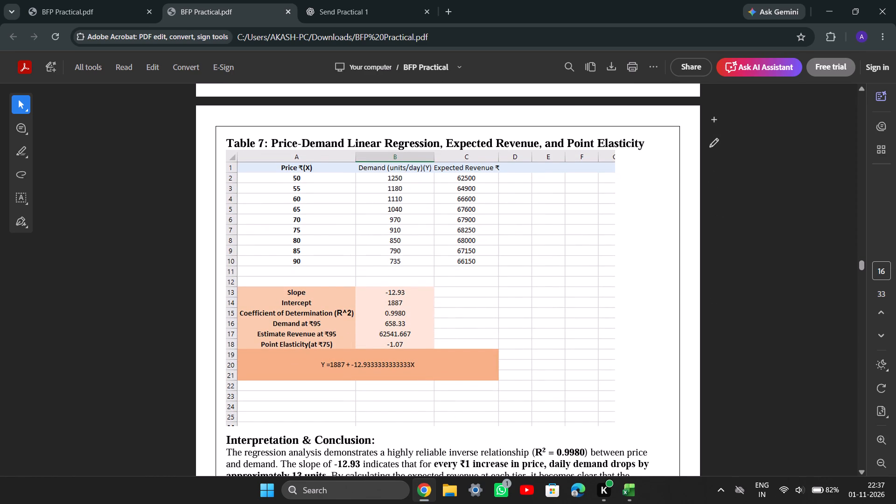
pyautogui.click(618, 483)
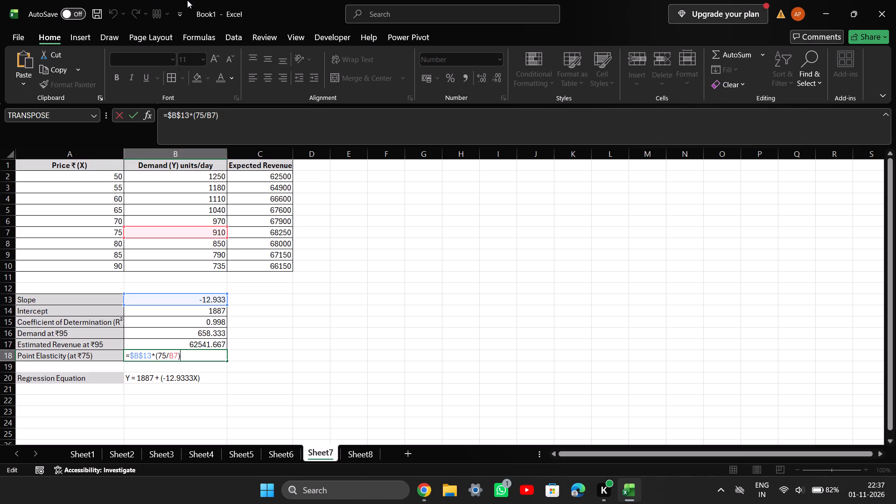
pyautogui.click(435, 245)
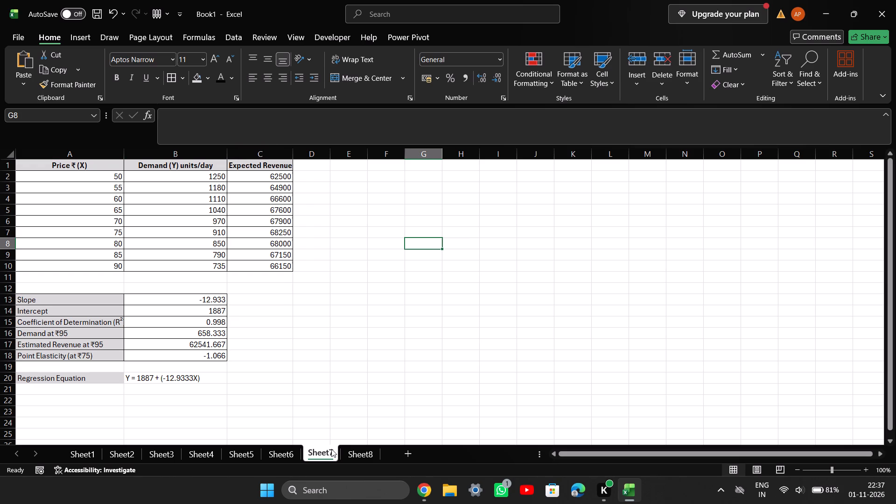
# Examine the Regression Equation formula in B20 of Sheet7 and recheck the Intercept and Slope formulas it references.
pyautogui.click(367, 454)
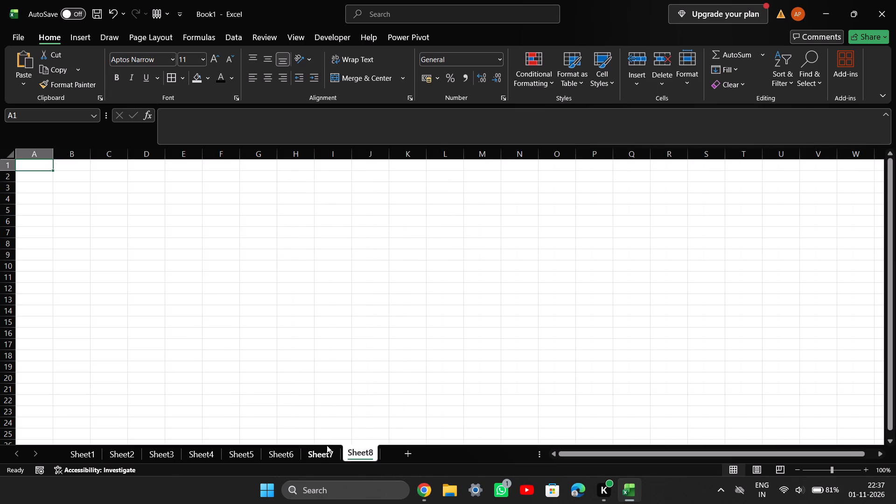
pyautogui.click(327, 445)
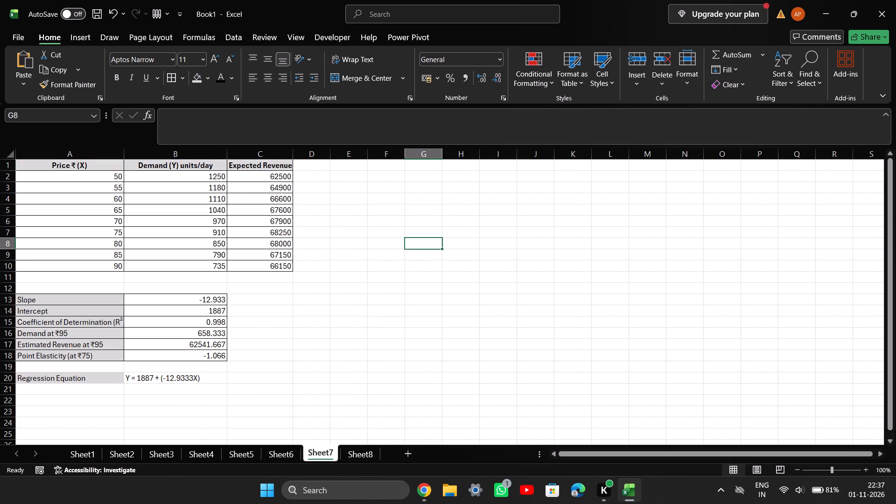
pyautogui.doubleClick(189, 382)
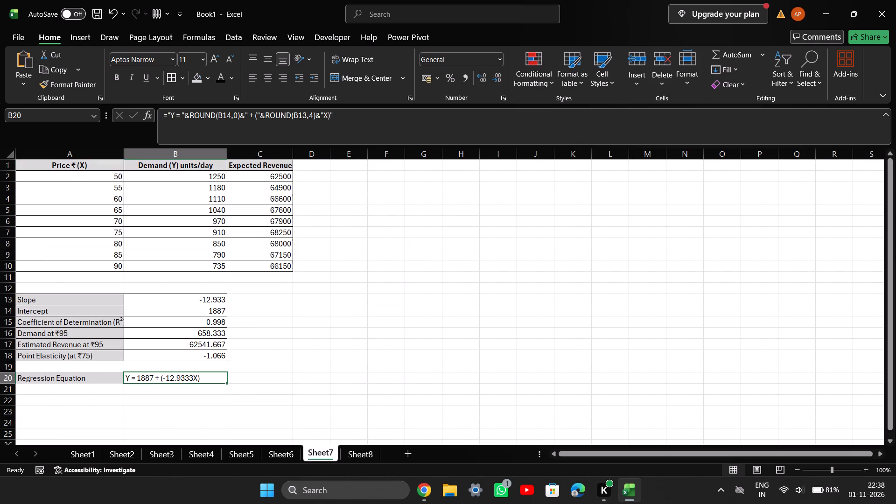
pyautogui.doubleClick(172, 378)
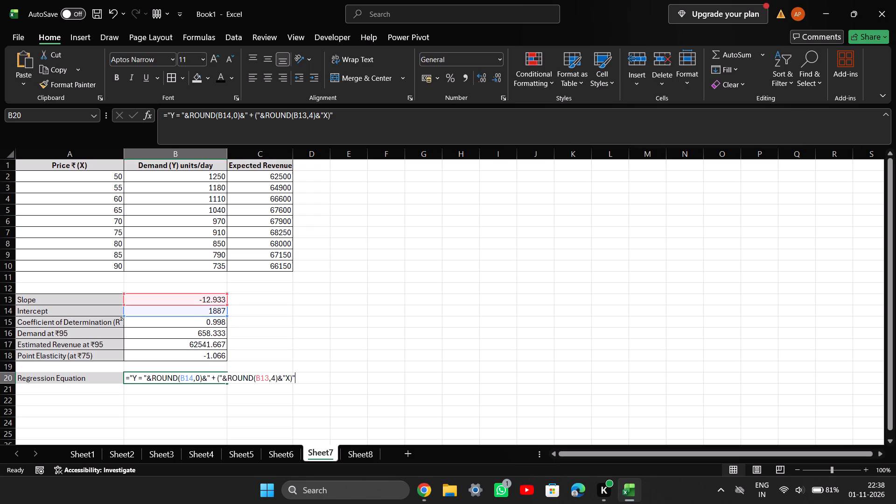
pyautogui.click(203, 411)
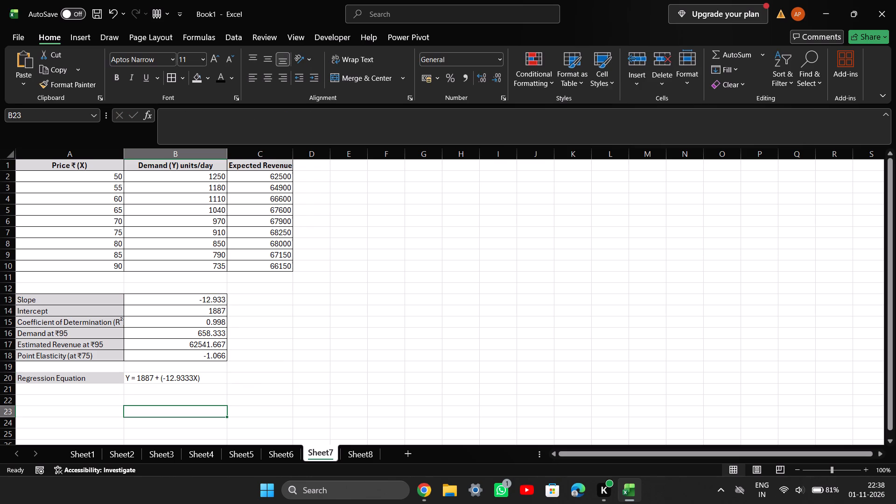
pyautogui.doubleClick(224, 378)
pyautogui.click(191, 424)
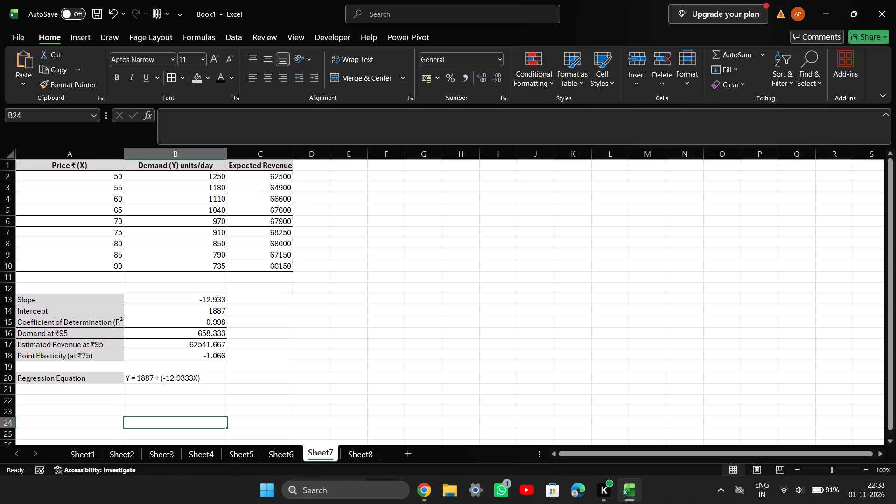
pyautogui.click(201, 310)
pyautogui.doubleClick(201, 310)
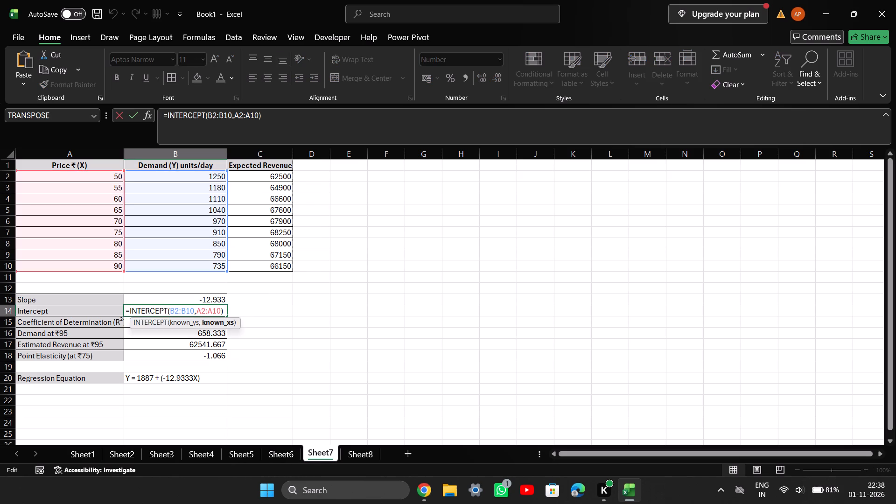
pyautogui.doubleClick(212, 302)
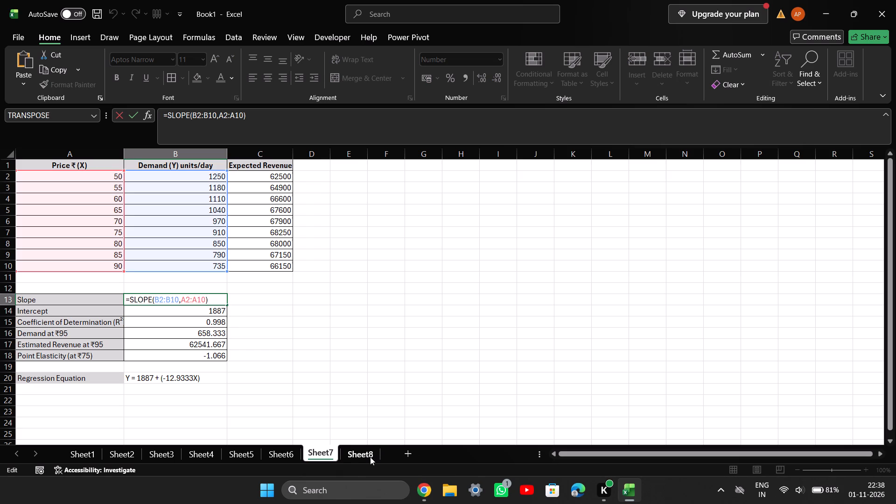
# Open Sheet6 and inspect the formulas for Correlation (r) and Coefficient of Determination in B16 and B17.
pyautogui.click(370, 457)
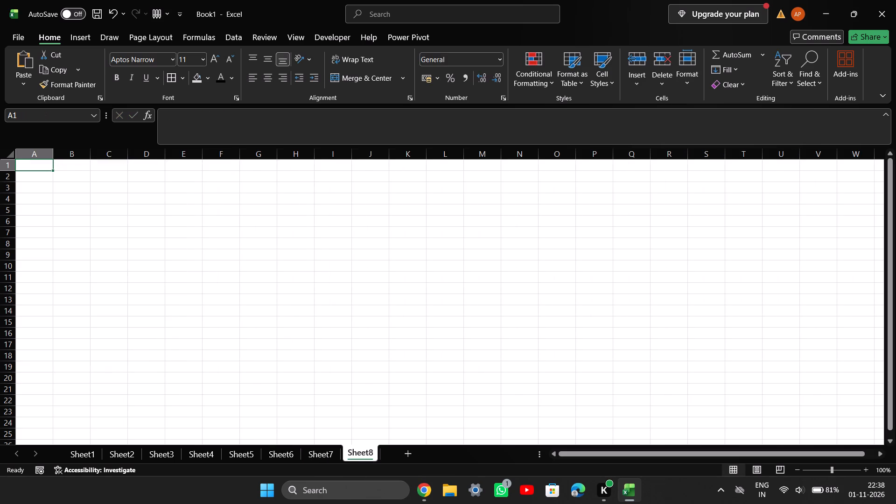
pyautogui.click(314, 455)
pyautogui.click(294, 449)
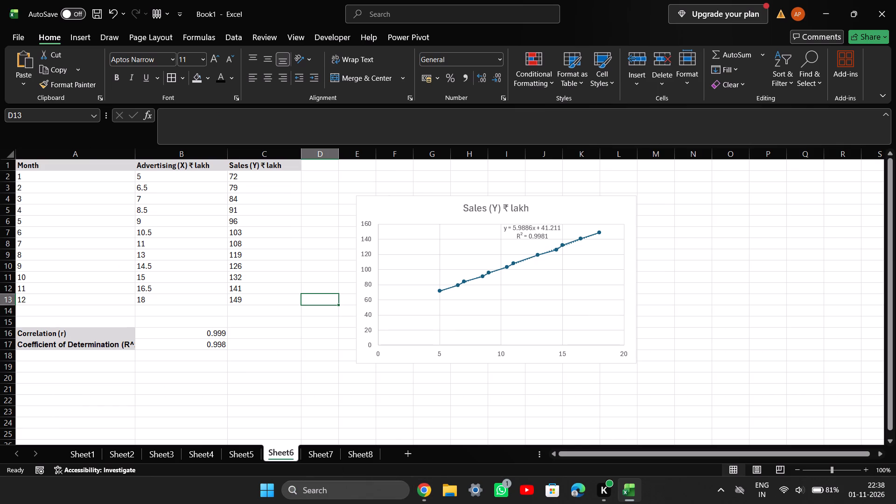
pyautogui.doubleClick(175, 335)
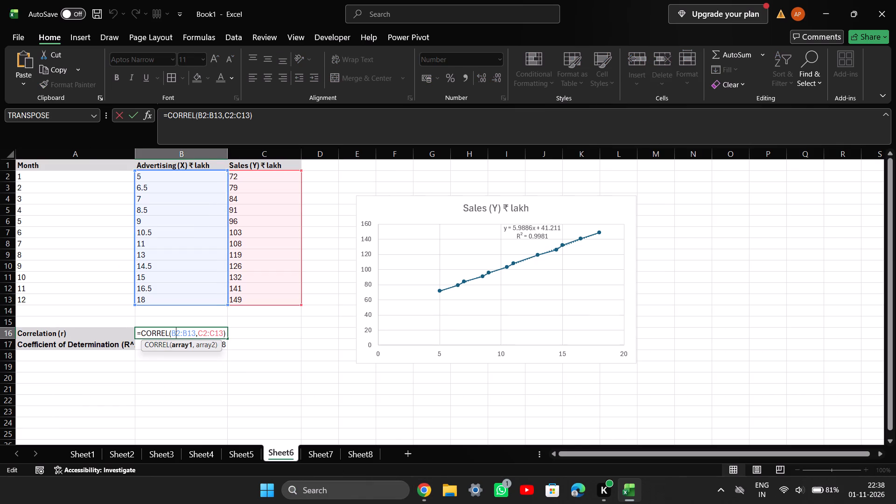
pyautogui.click(208, 366)
pyautogui.doubleClick(195, 349)
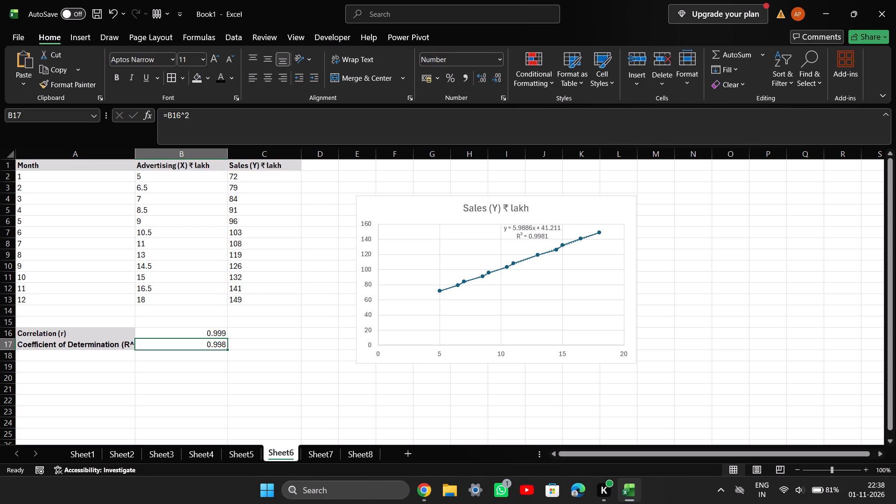
# Recheck the cell reference in the Coefficient of Determination formula in B17 of Sheet6.
pyautogui.doubleClick(196, 346)
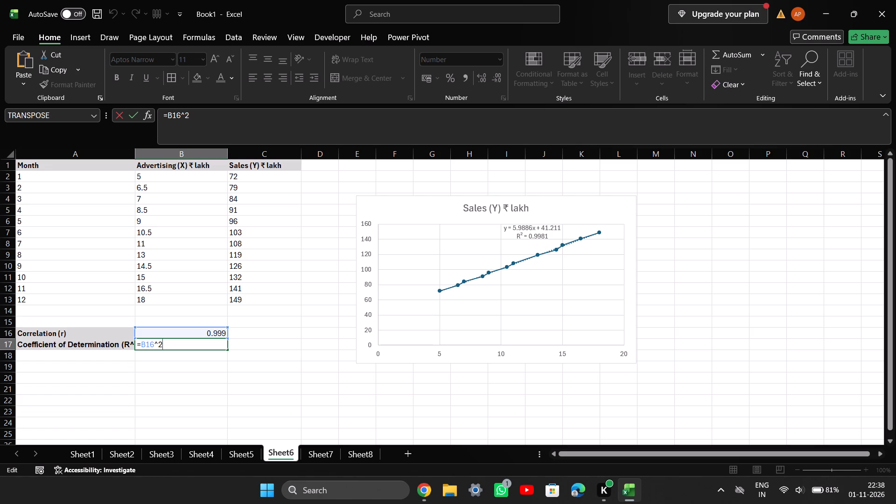
pyautogui.click(257, 413)
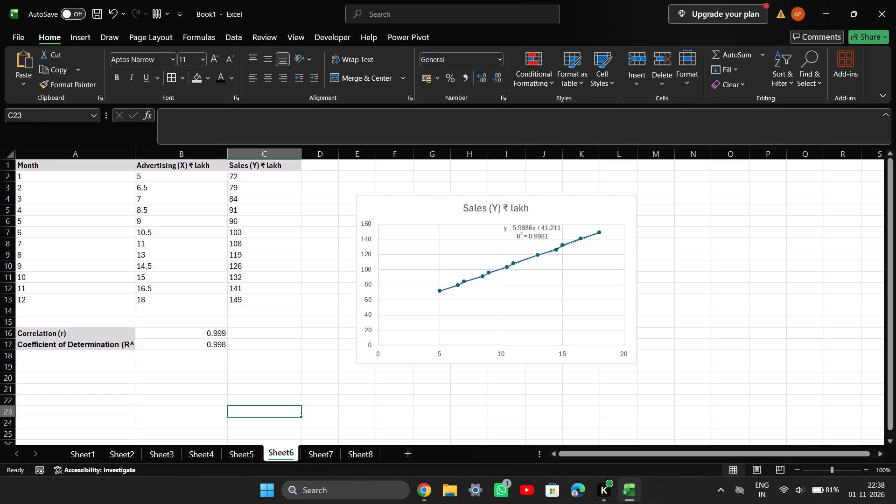
# Open Sheet5 and examine the Deseasonalized formula in E2 along with its Actual Sales and Seasonal Index inputs in C2 and D2.
pyautogui.click(253, 456)
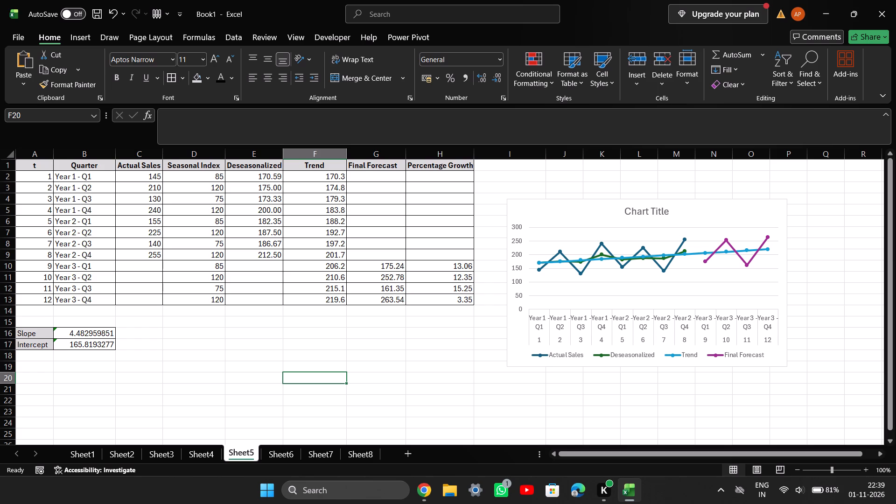
pyautogui.click(272, 175)
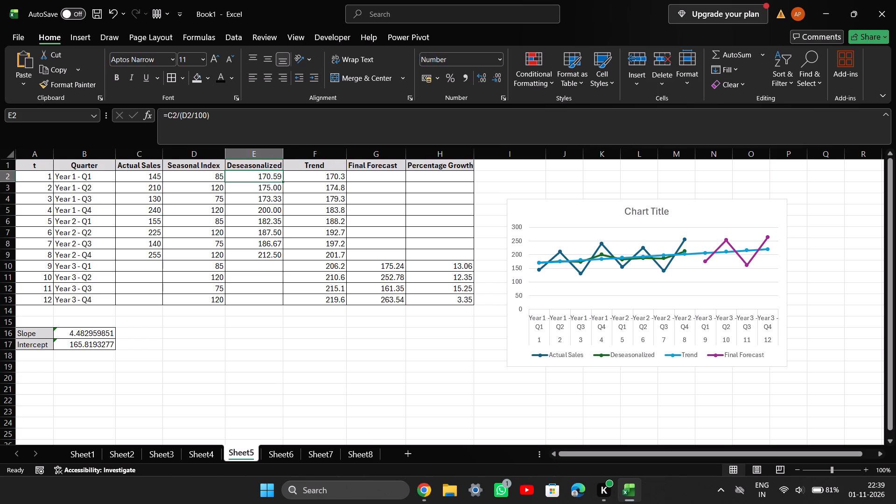
pyautogui.doubleClick(262, 181)
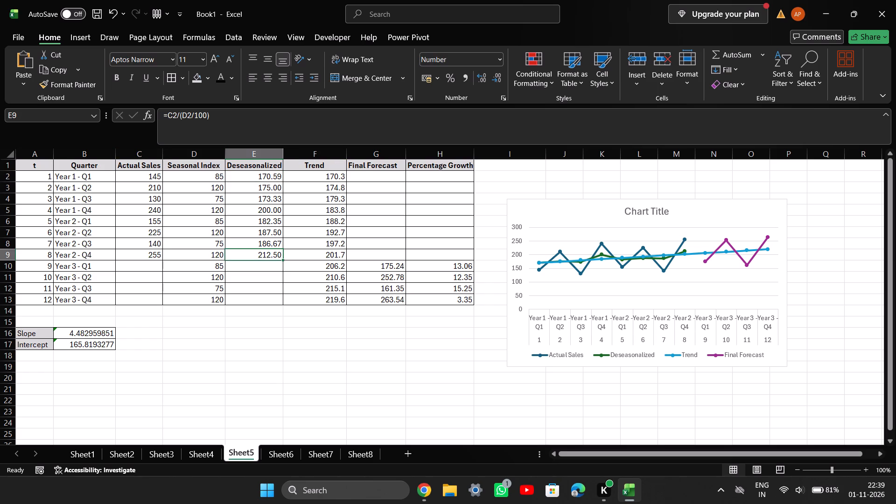
pyautogui.doubleClick(263, 181)
pyautogui.doubleClick(268, 176)
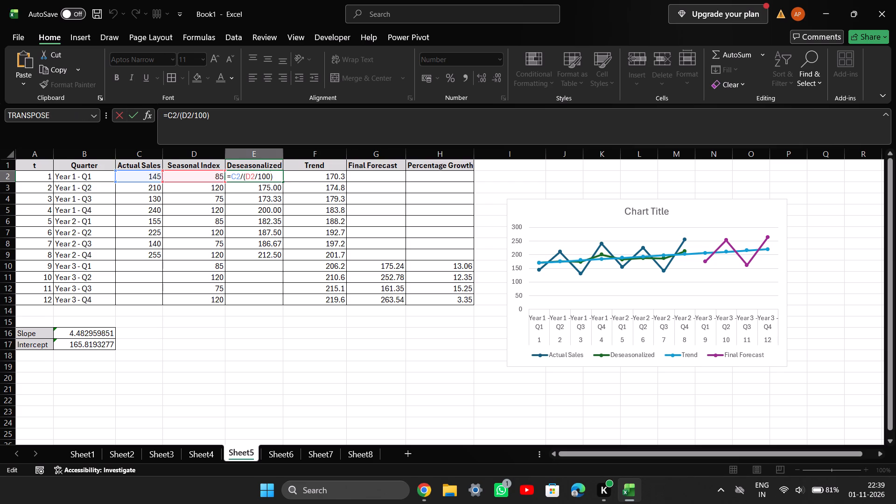
pyautogui.click(259, 356)
pyautogui.doubleClick(159, 174)
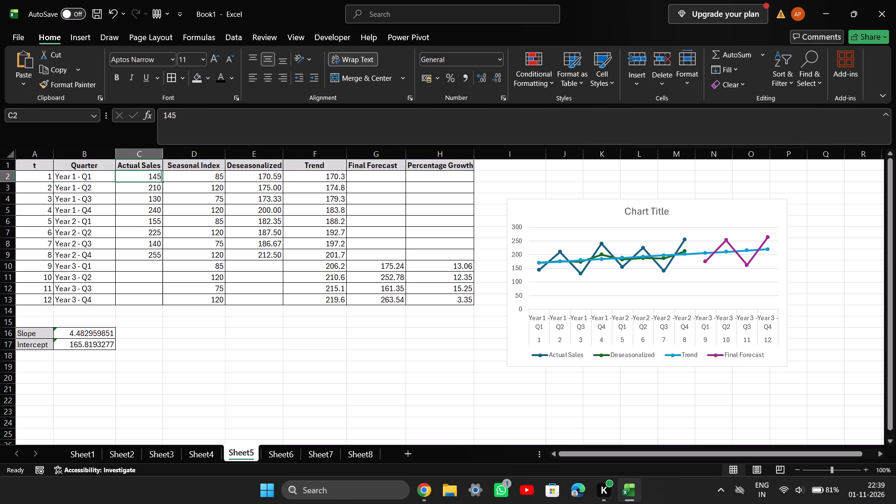
pyautogui.click(179, 181)
pyautogui.click(179, 181)
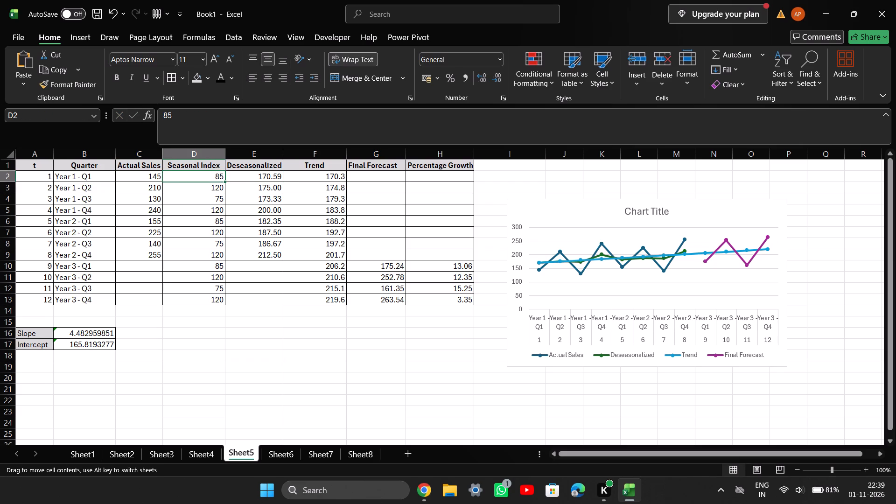
pyautogui.click(274, 181)
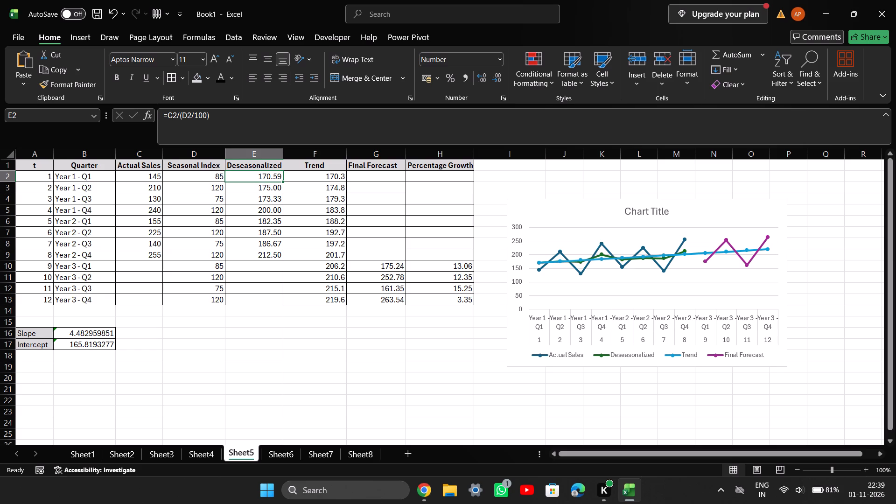
pyautogui.doubleClick(280, 177)
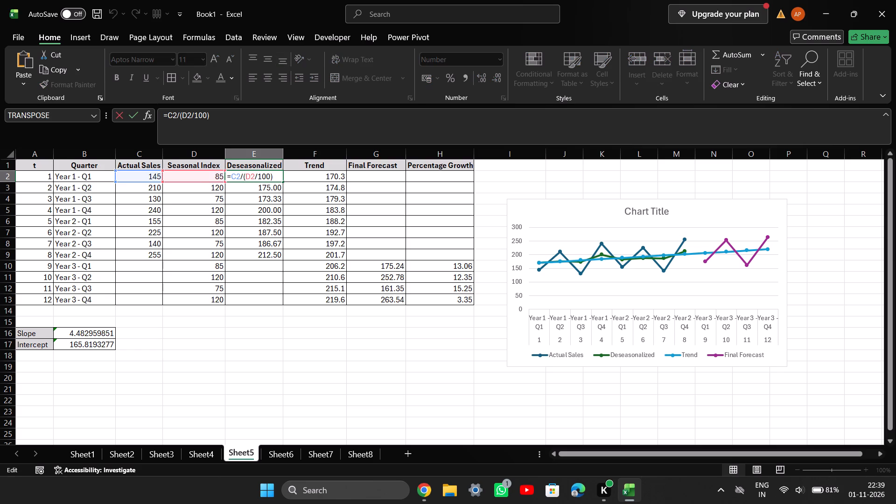
pyautogui.click(238, 330)
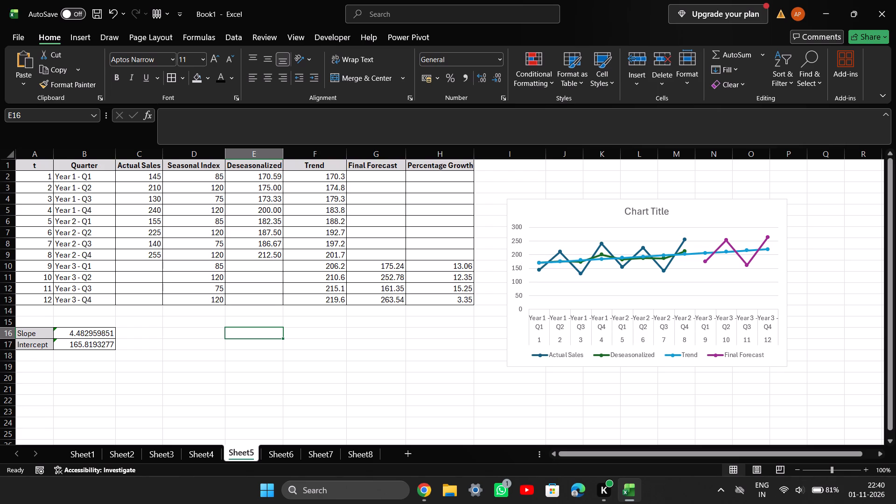
pyautogui.click(244, 180)
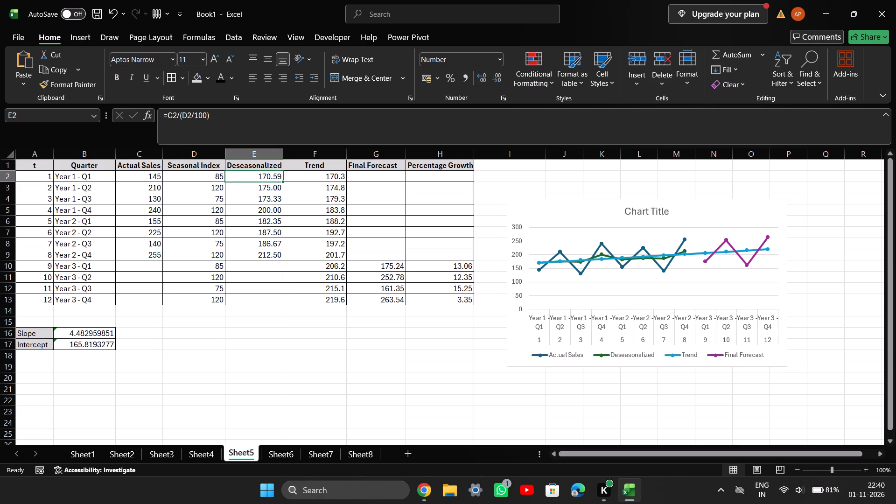
pyautogui.click(190, 179)
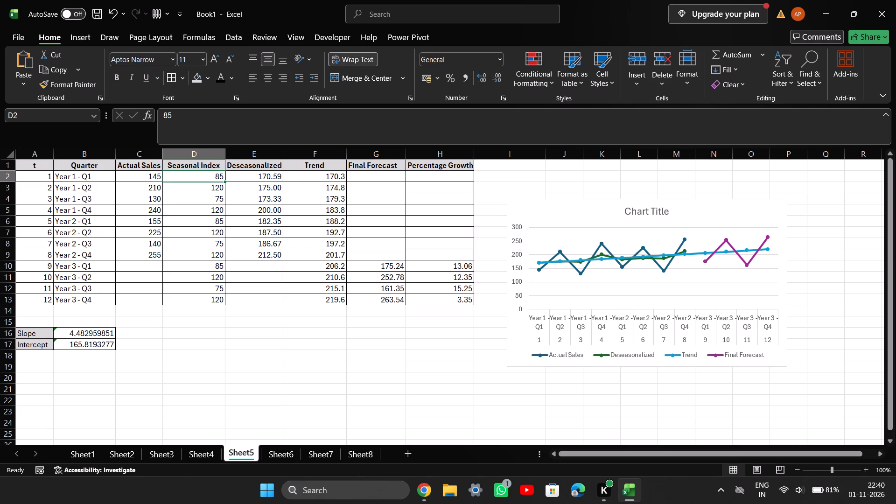
pyautogui.doubleClick(276, 175)
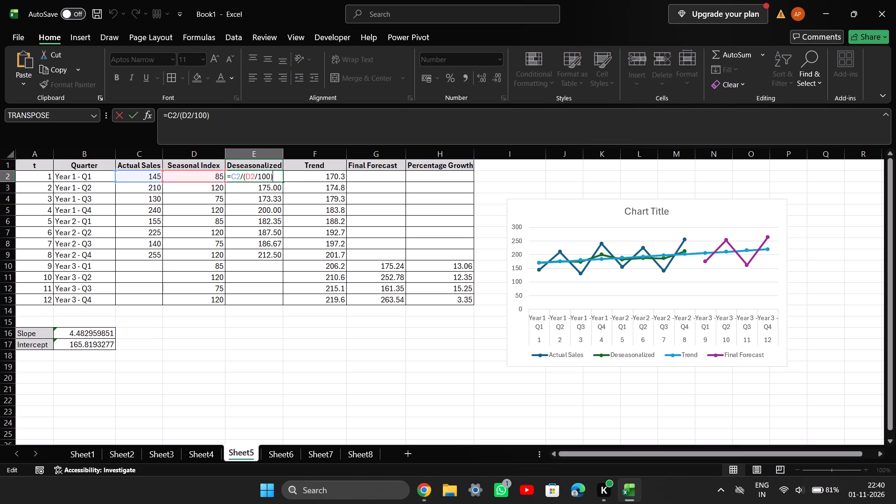
# Examine the Trend formula in F2 and the Slope, Intercept and t cells it references.
pyautogui.doubleClick(317, 181)
pyautogui.doubleClick(329, 176)
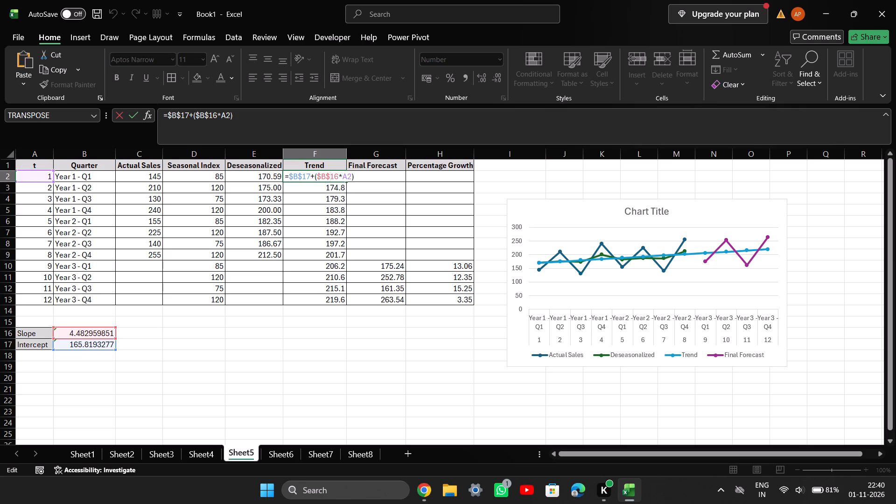
pyautogui.click(196, 352)
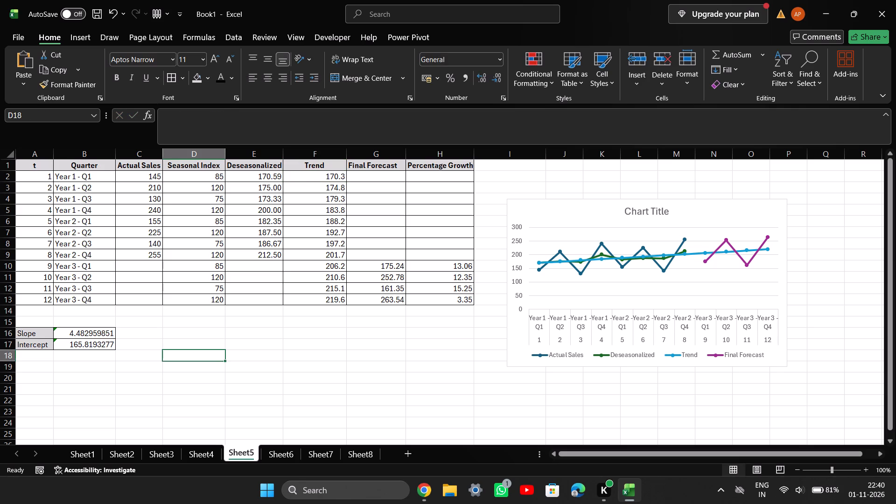
pyautogui.click(343, 178)
pyautogui.doubleClick(338, 179)
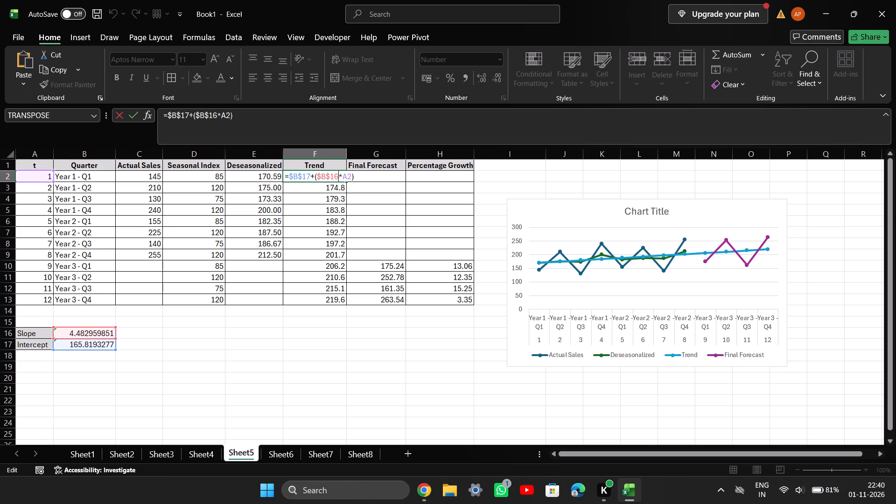
# Inspect the Final Forecast formula in G10 and the Percentage Growth formula in H10.
pyautogui.tripleClick(380, 271)
pyautogui.doubleClick(382, 262)
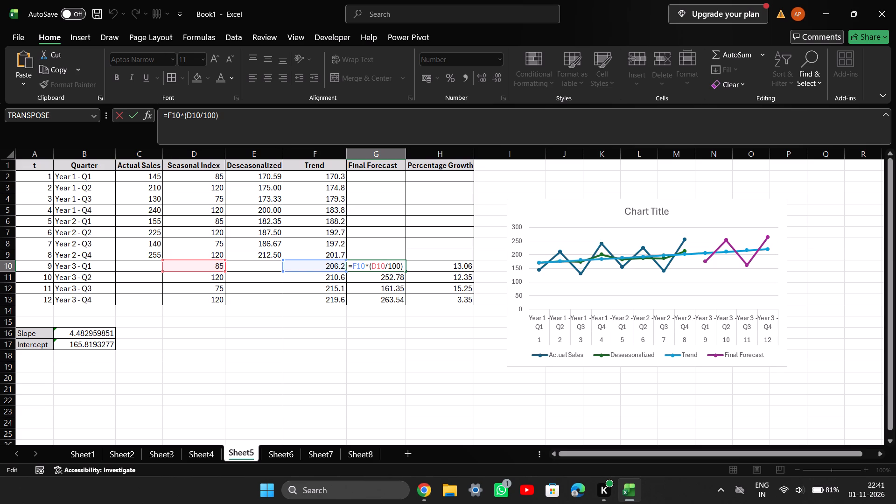
pyautogui.doubleClick(432, 269)
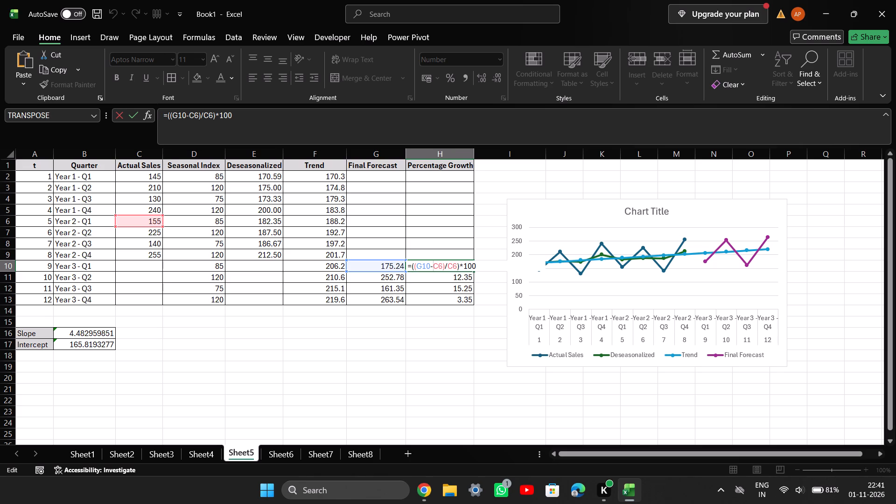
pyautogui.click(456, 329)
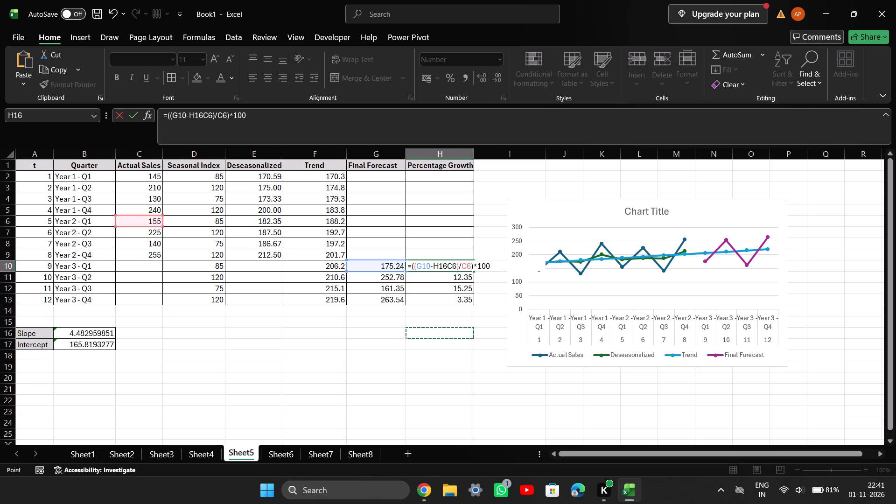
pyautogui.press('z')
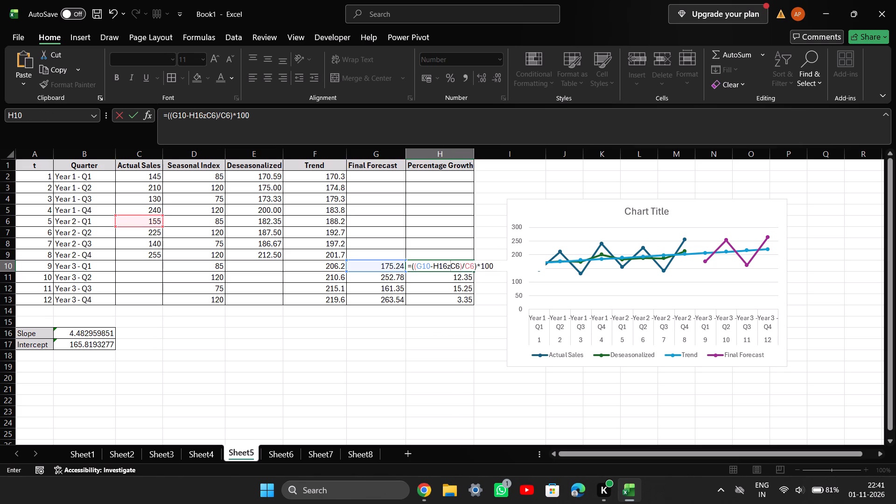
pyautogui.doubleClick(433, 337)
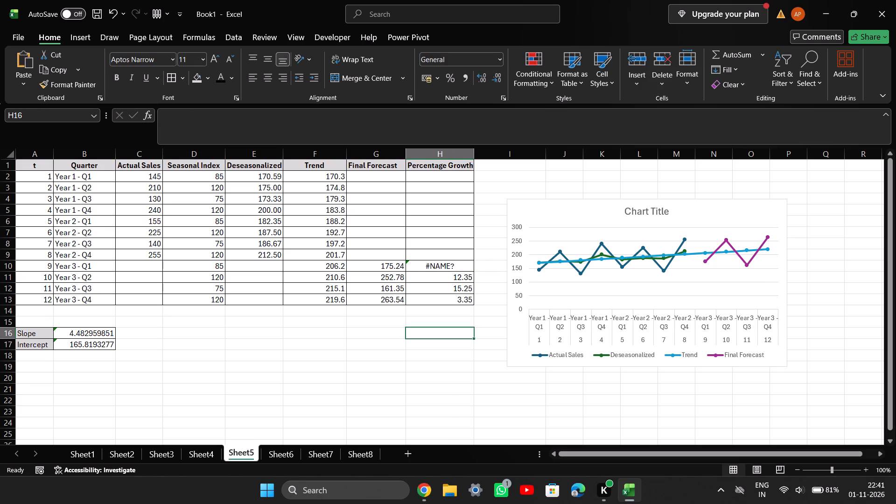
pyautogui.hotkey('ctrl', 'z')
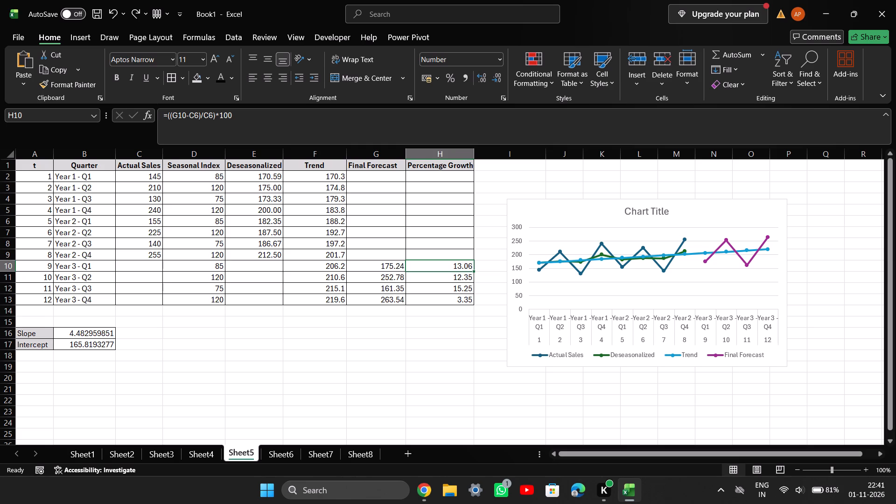
# Inspect the Percentage Growth formula in H11 and the cells it references.
pyautogui.click(448, 285)
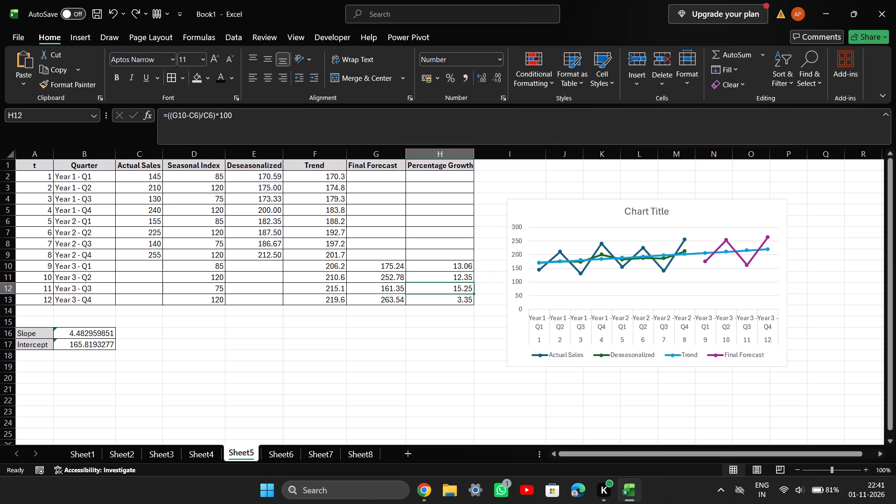
pyautogui.doubleClick(450, 279)
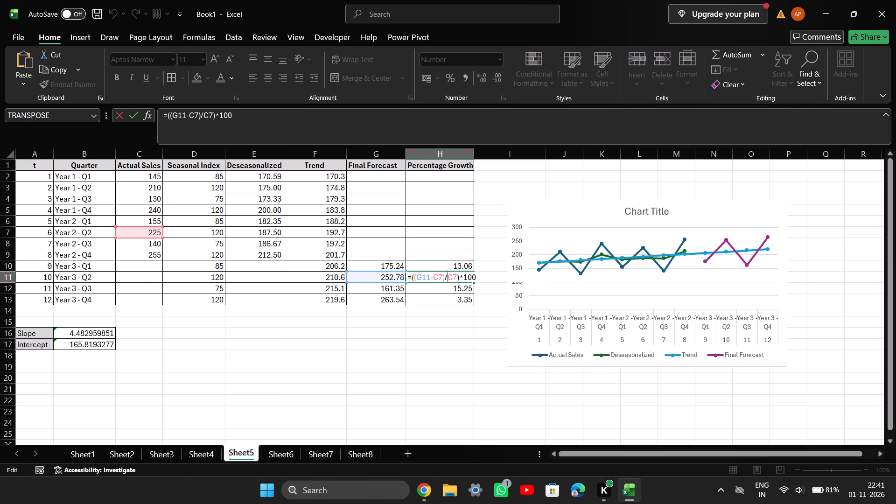
pyautogui.click(510, 359)
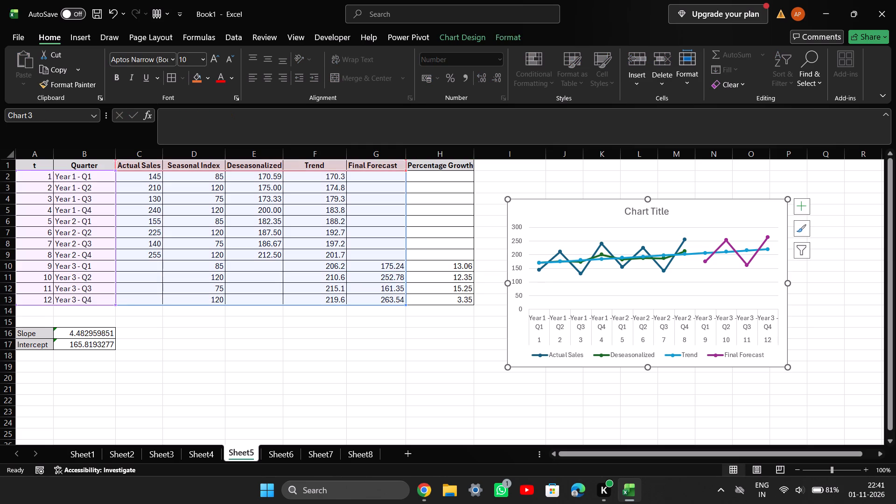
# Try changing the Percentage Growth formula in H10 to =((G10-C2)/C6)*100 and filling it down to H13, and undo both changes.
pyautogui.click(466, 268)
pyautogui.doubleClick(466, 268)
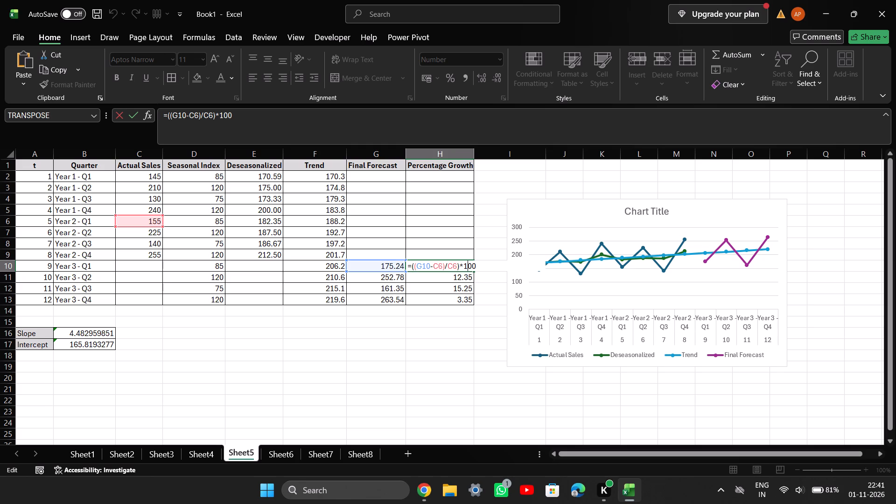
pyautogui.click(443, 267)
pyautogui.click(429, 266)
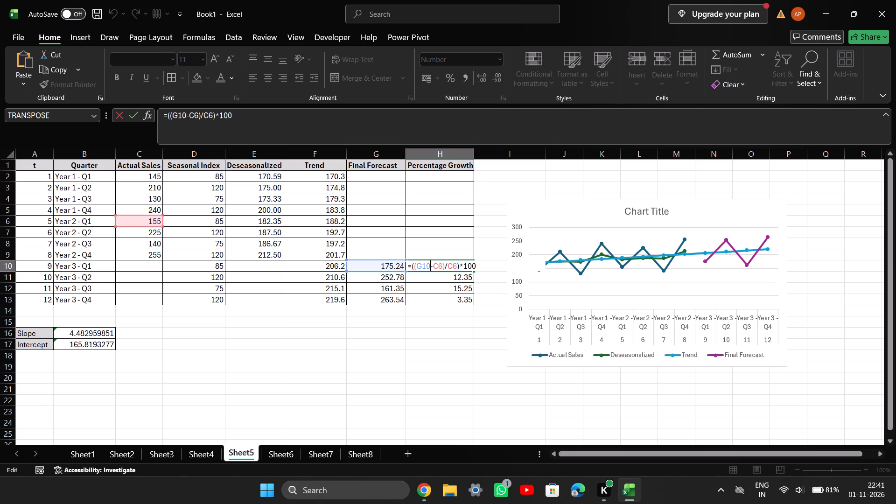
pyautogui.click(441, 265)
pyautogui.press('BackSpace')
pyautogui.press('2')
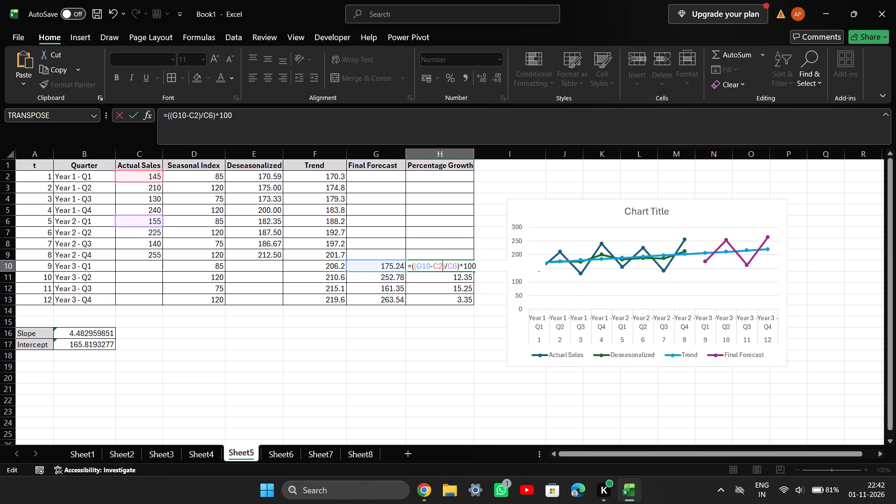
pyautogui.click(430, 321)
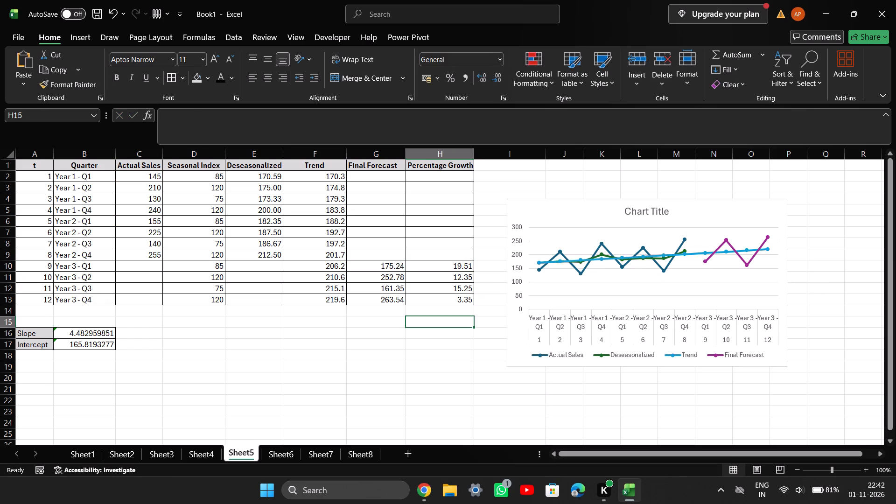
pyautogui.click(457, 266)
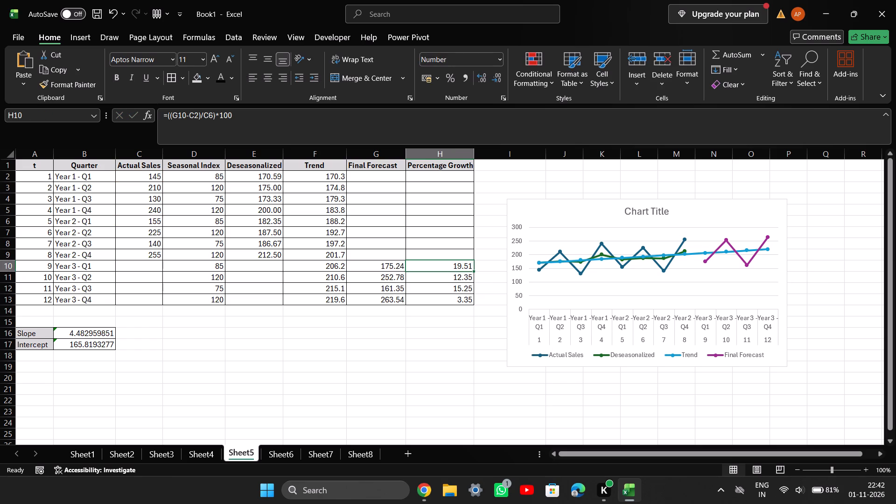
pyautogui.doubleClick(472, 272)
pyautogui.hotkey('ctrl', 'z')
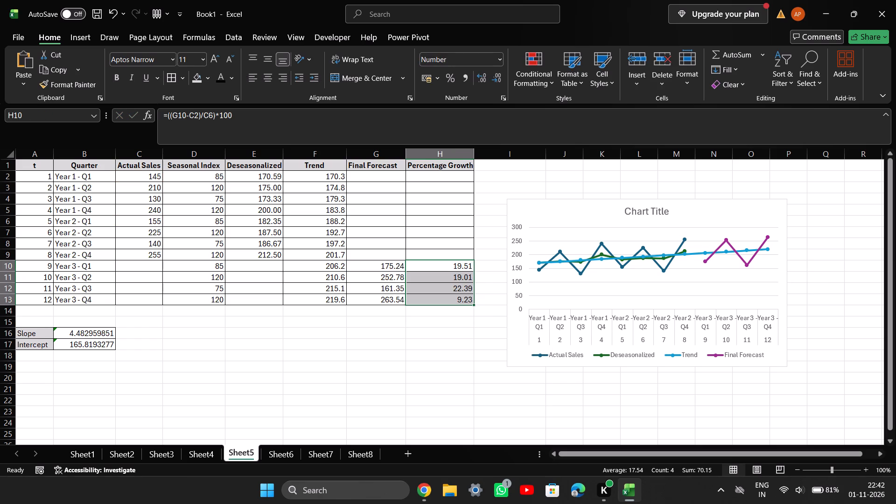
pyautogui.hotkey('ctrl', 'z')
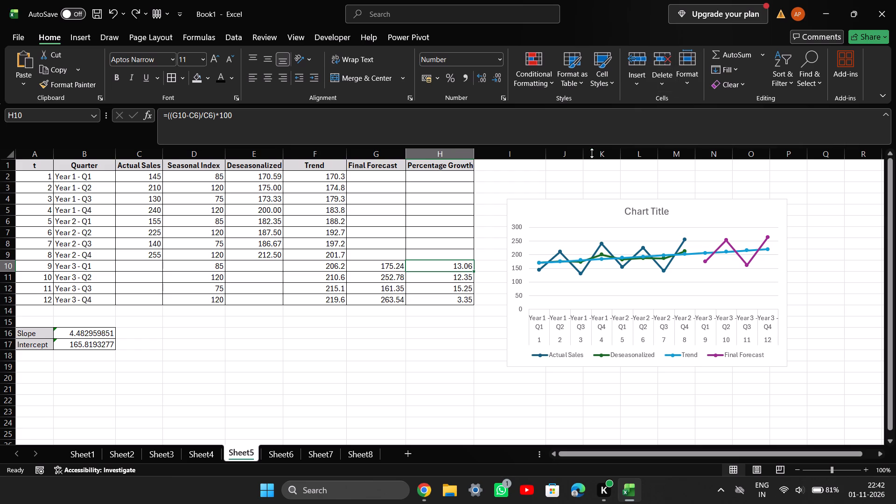
# Inspect the Q1 Seasonal Index formula in B9 on Sheet3 and the average cells it references.
pyautogui.click(410, 392)
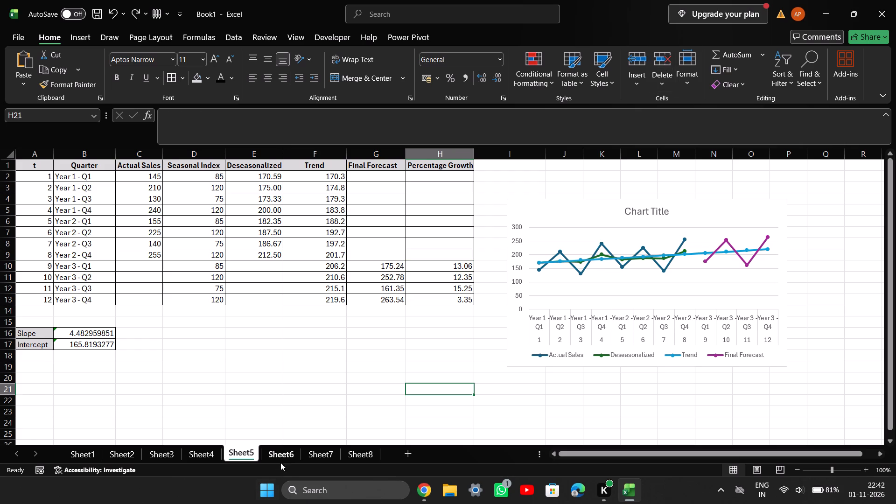
pyautogui.click(215, 457)
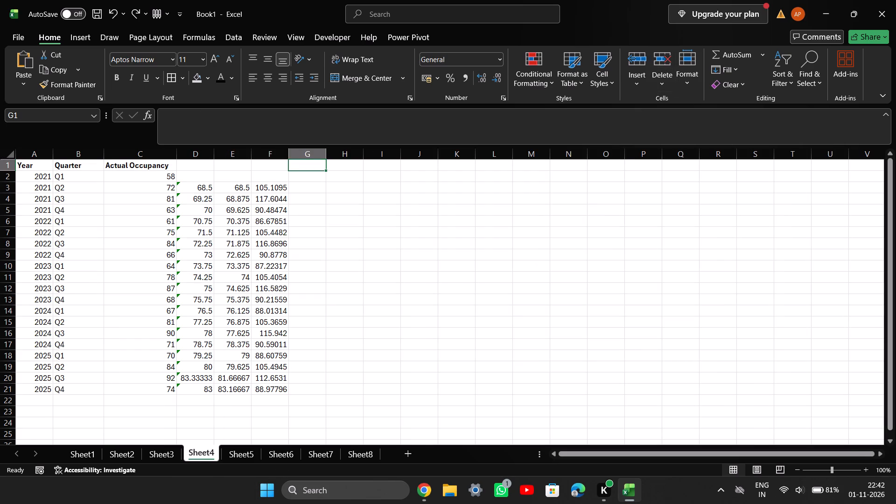
pyautogui.click(158, 455)
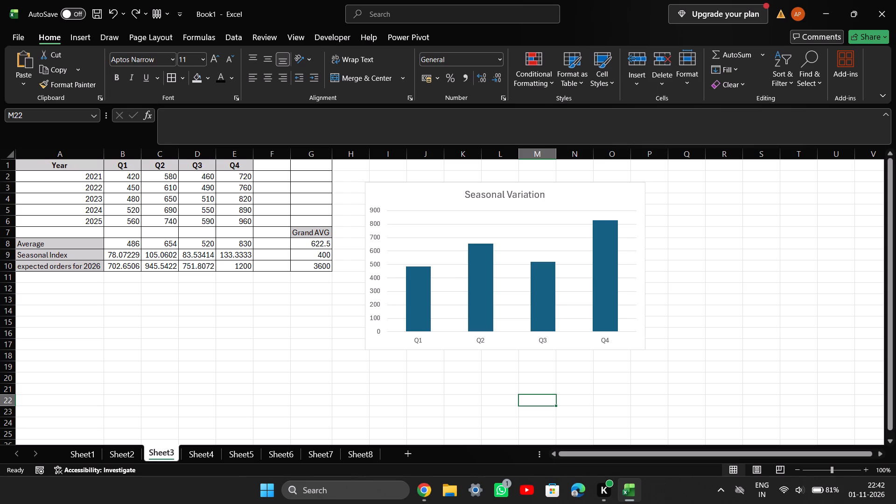
pyautogui.doubleClick(138, 255)
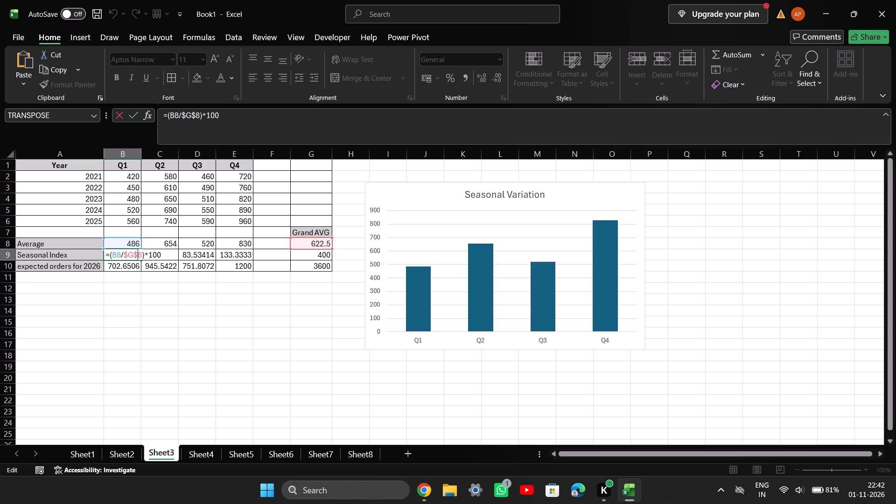
pyautogui.click(217, 299)
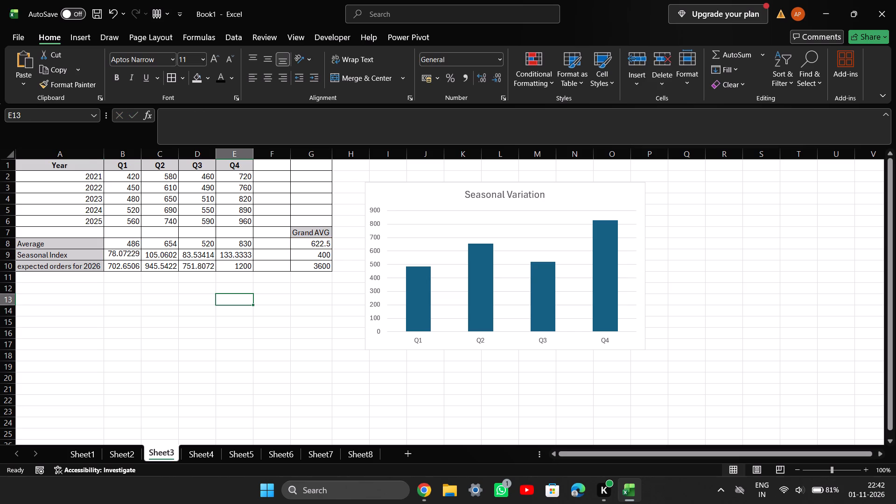
# Examine the Q1 expected orders for 2026 formula in B10 and its reference to the Seasonal Index cell.
pyautogui.doubleClick(124, 266)
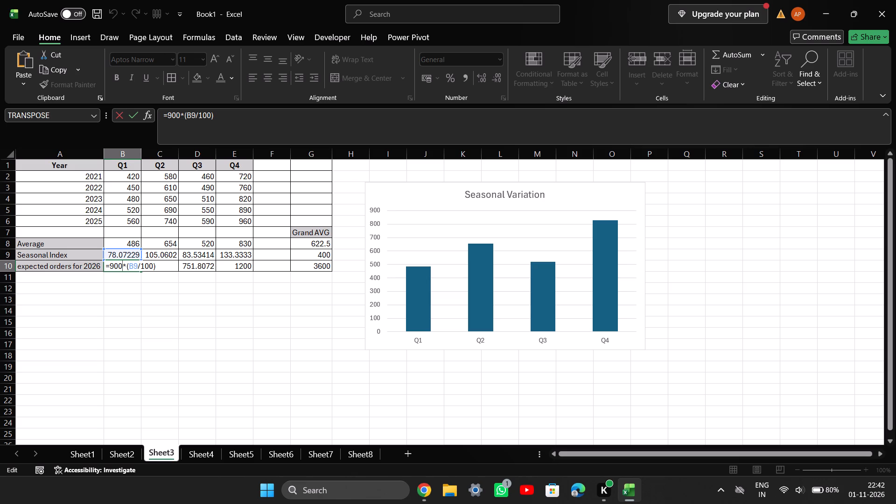
pyautogui.click(132, 295)
pyautogui.doubleClick(135, 269)
pyautogui.click(134, 312)
pyautogui.doubleClick(135, 268)
pyautogui.click(637, 491)
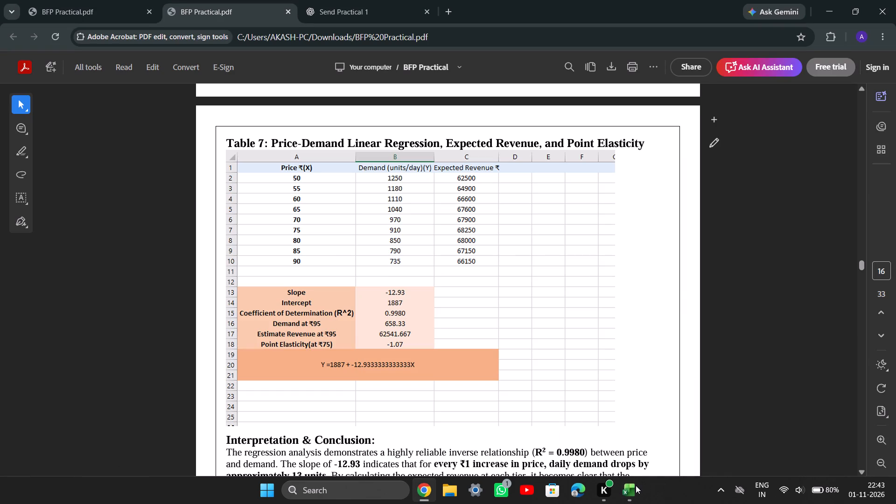
pyautogui.click(636, 491)
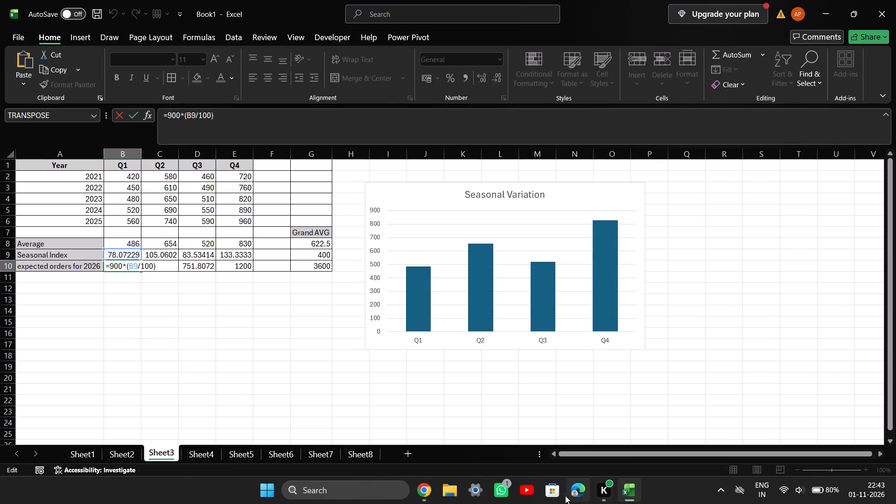
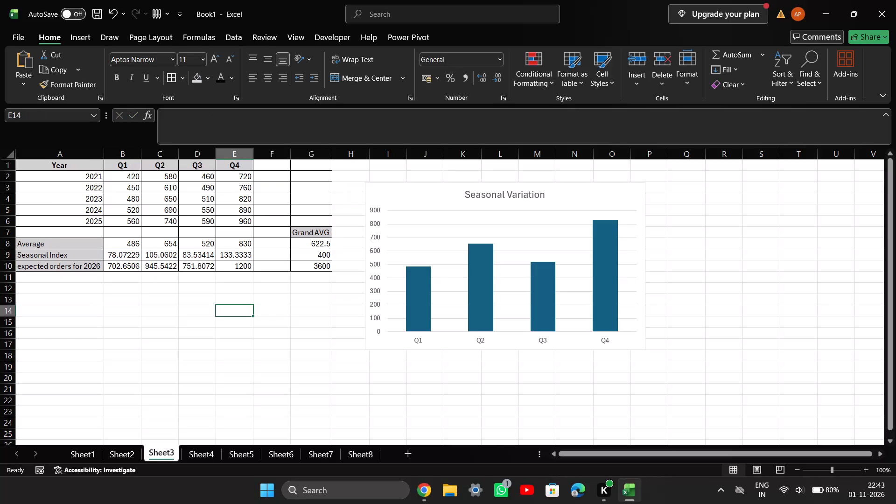
# Inspect the Grand AVG formula in G8 and the total formulas in G9 and G10 on Sheet3.
pyautogui.click(310, 244)
pyautogui.doubleClick(326, 247)
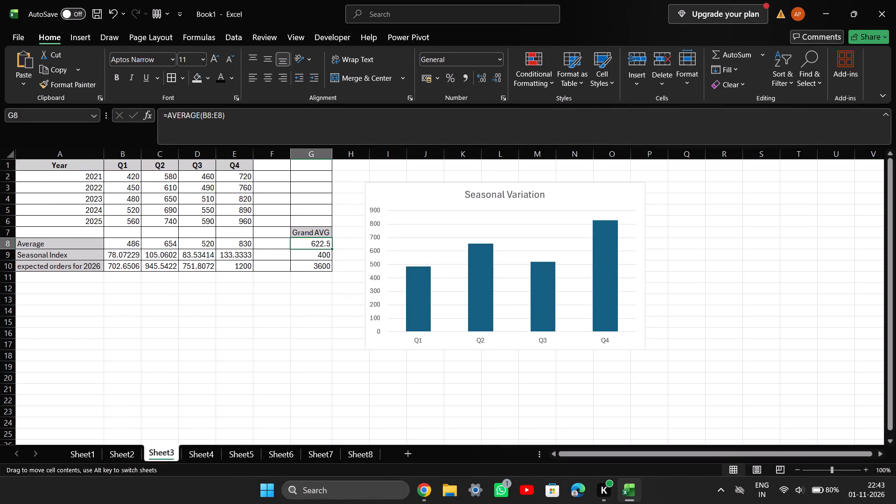
pyautogui.click(323, 246)
pyautogui.click(321, 252)
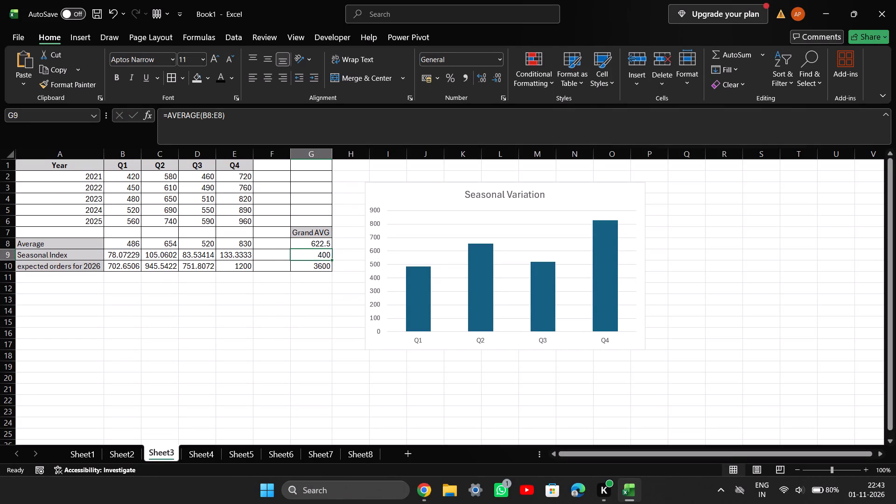
pyautogui.click(322, 227)
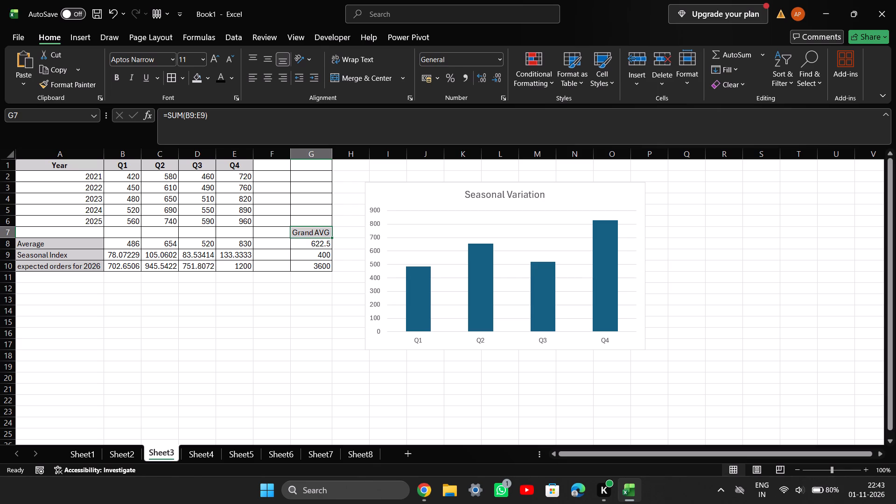
pyautogui.click(322, 245)
pyautogui.click(321, 252)
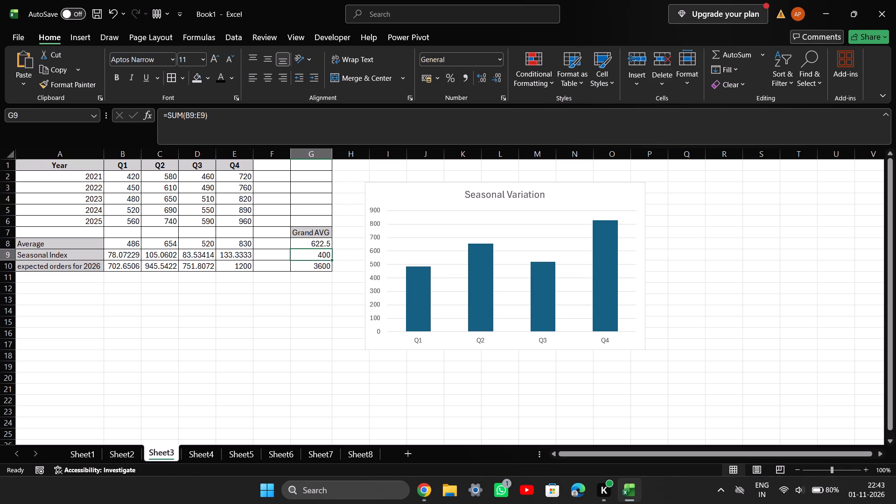
pyautogui.click(321, 270)
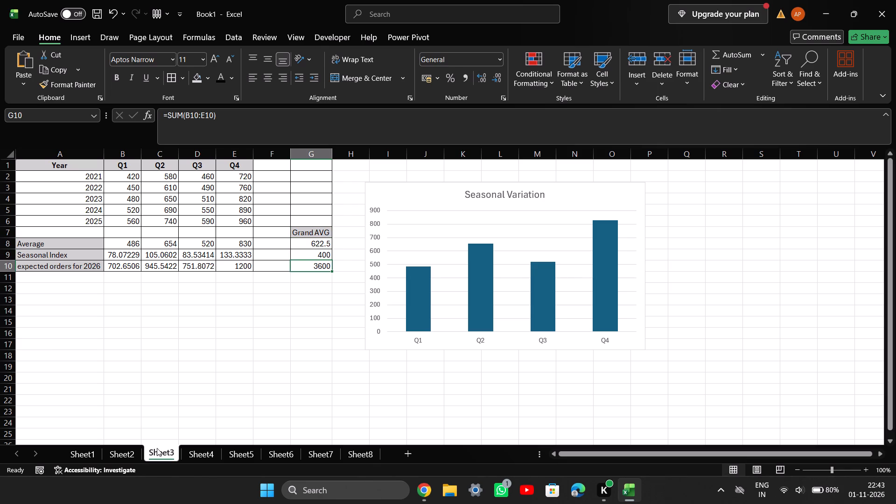
# Bring up Sheet1's moving-average table and find the matching Table 1 of error metrics in the BFP Practical PDF in Chrome.
pyautogui.click(137, 451)
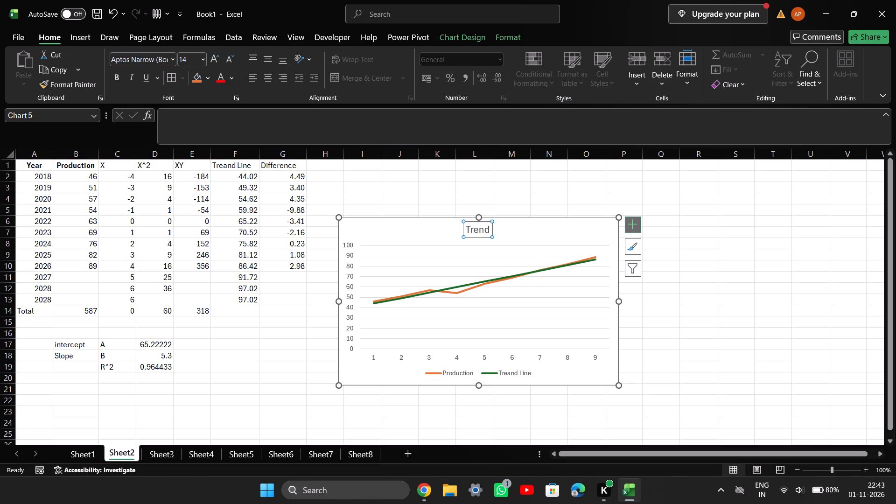
pyautogui.click(84, 452)
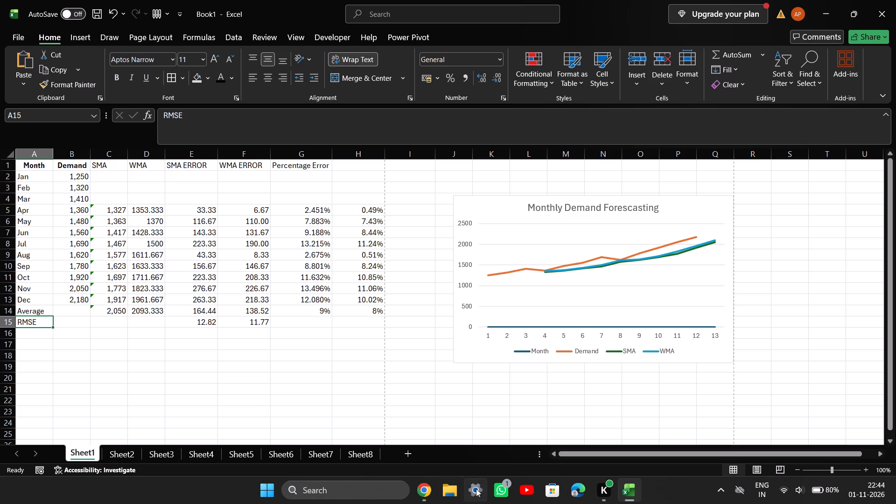
pyautogui.click(431, 497)
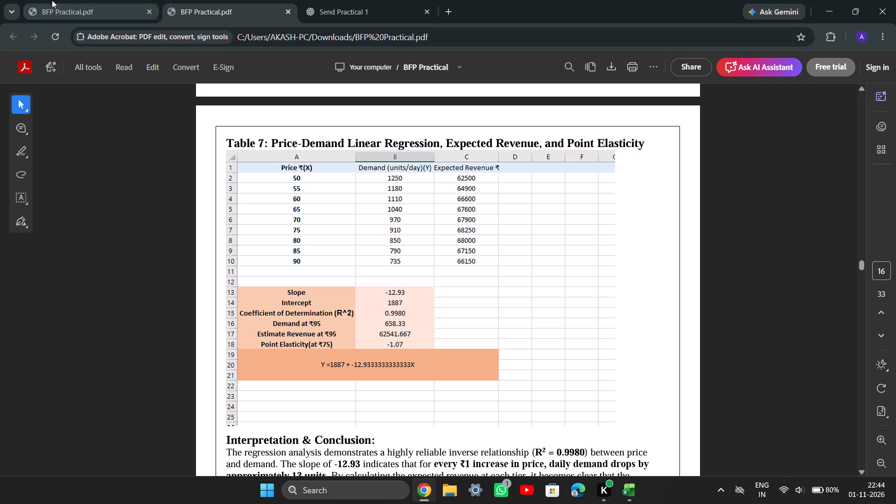
pyautogui.click(52, 0)
pyautogui.scroll(13, 319, 253)
pyautogui.scroll(12, 329, 238)
pyautogui.scroll(-20, 332, 226)
pyautogui.scroll(-9, 332, 226)
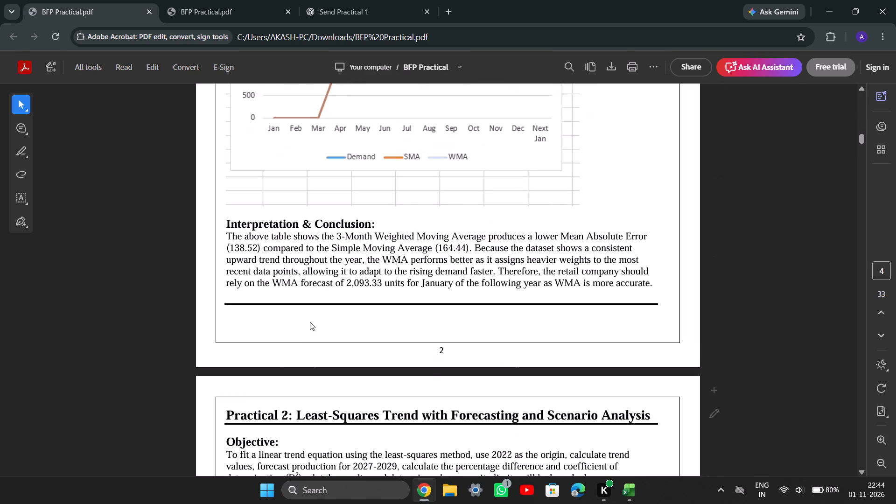
pyautogui.scroll(11, 309, 315)
pyautogui.scroll(-3, 318, 281)
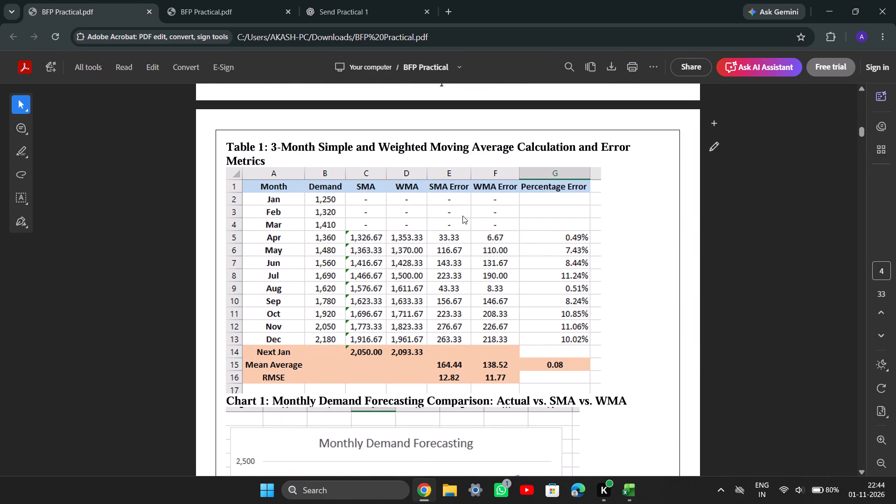
pyautogui.click(371, 0)
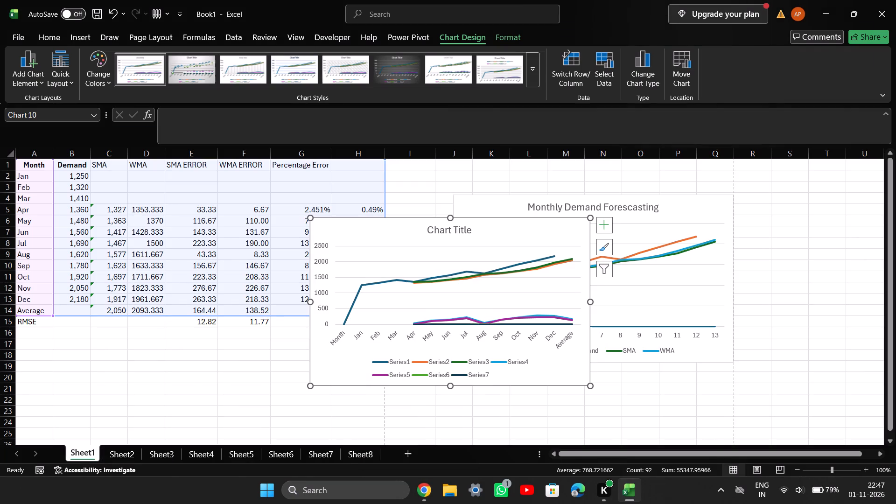
pyautogui.rightClick(464, 237)
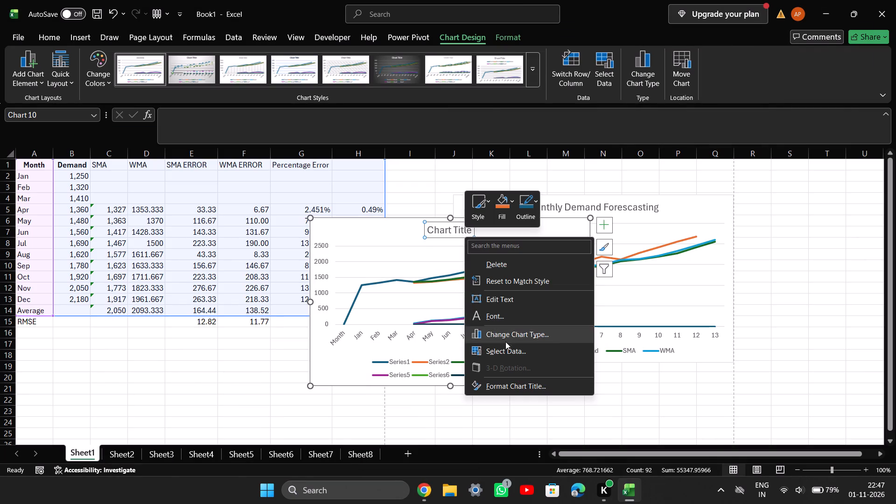
pyautogui.click(504, 346)
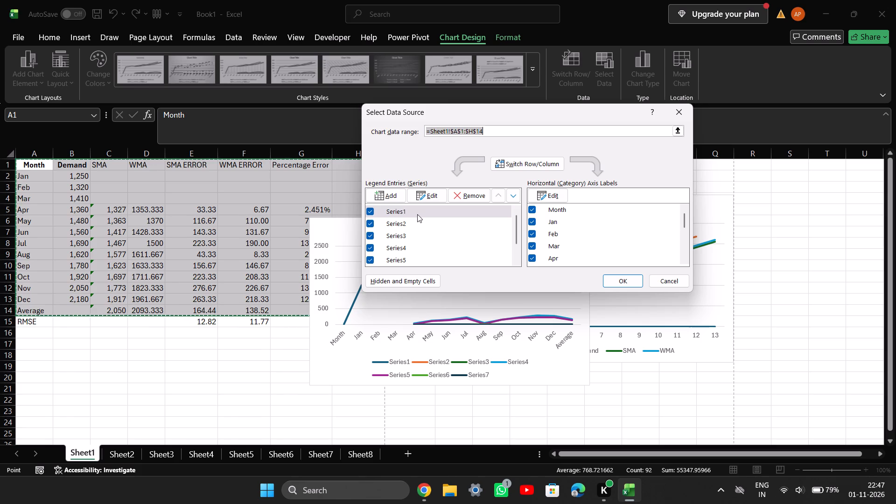
pyautogui.scroll(-6, 445, 233)
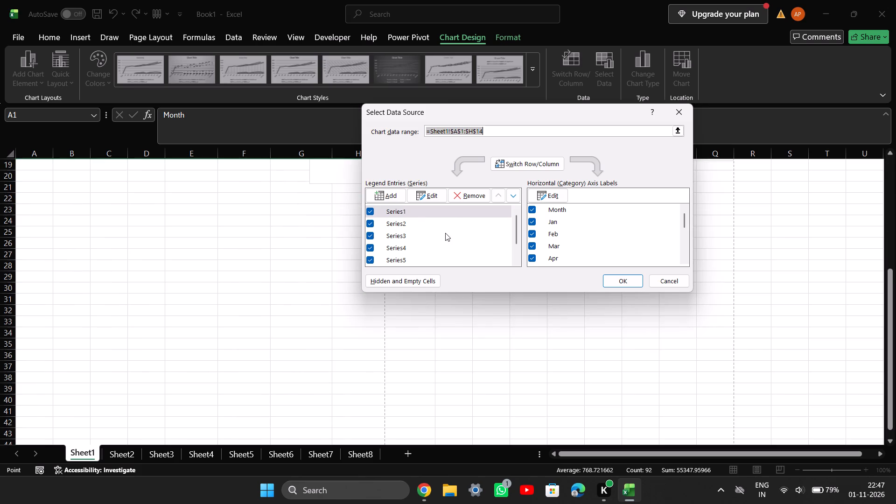
pyautogui.scroll(7, 445, 233)
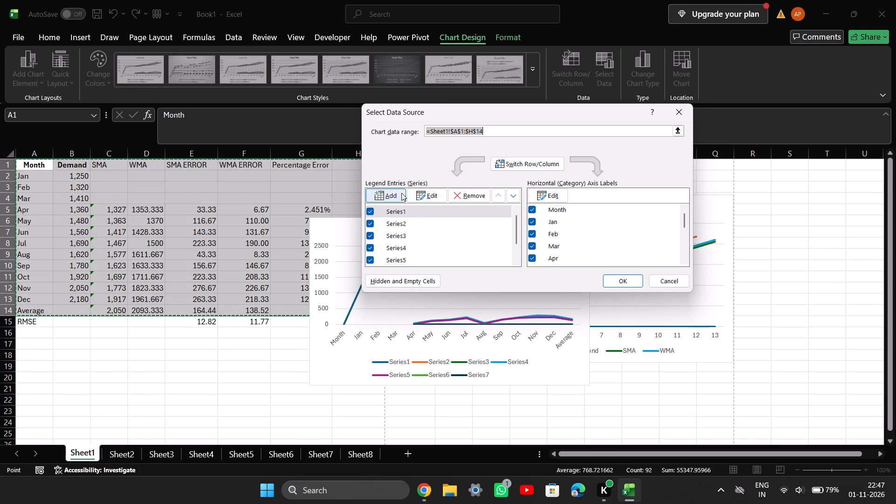
pyautogui.click(410, 253)
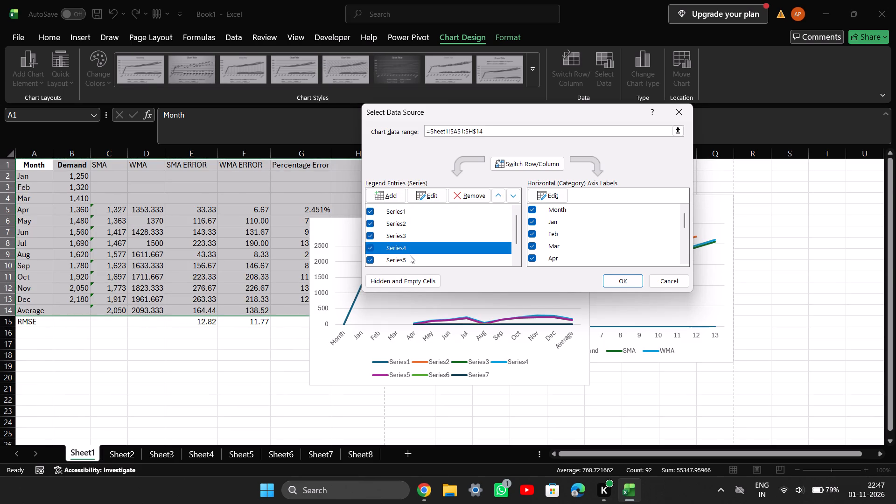
pyautogui.click(410, 260)
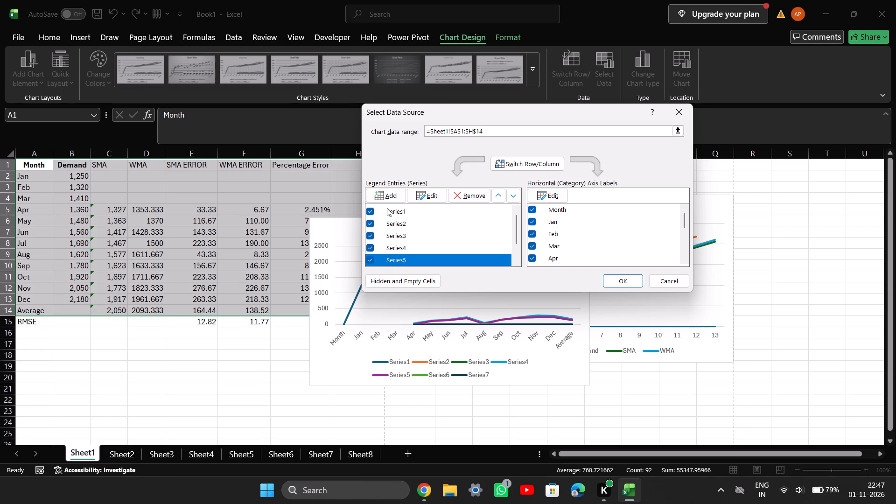
pyautogui.click(387, 208)
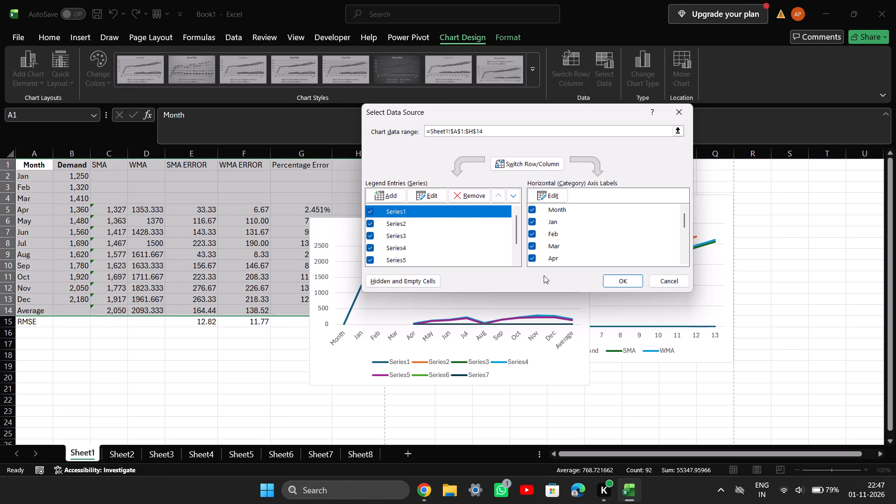
pyautogui.scroll(-14, 609, 226)
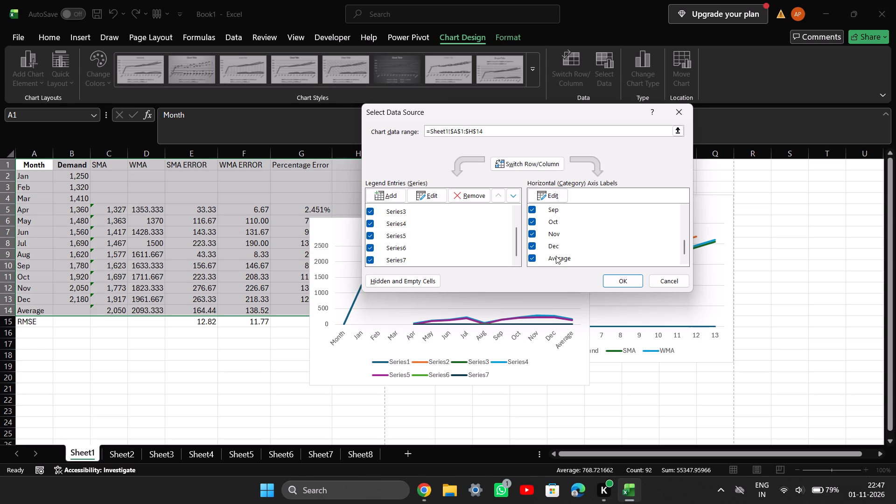
pyautogui.scroll(6, 557, 241)
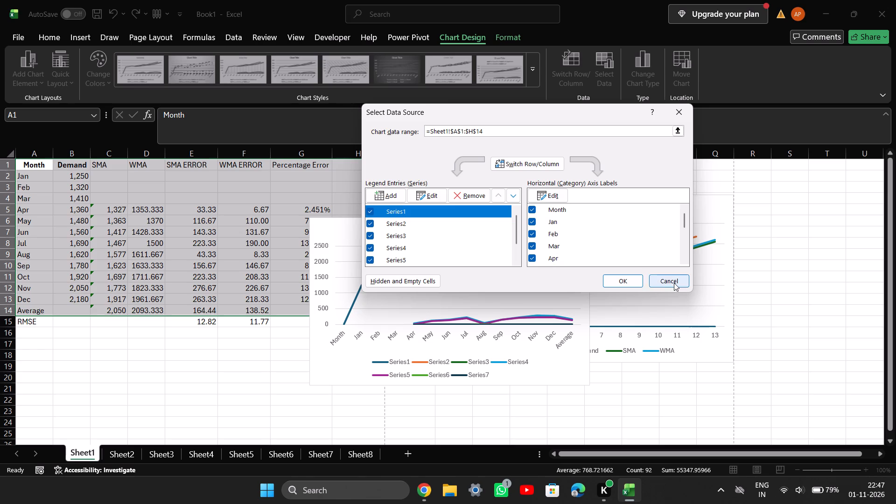
pyautogui.click(674, 283)
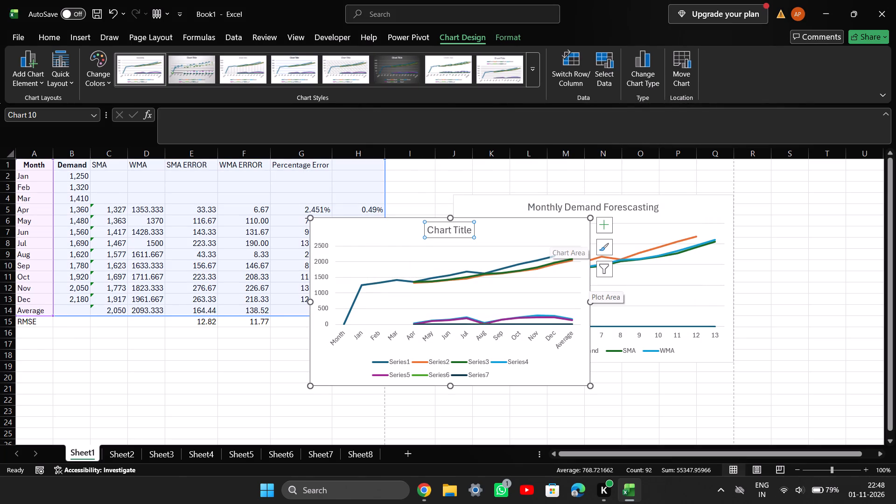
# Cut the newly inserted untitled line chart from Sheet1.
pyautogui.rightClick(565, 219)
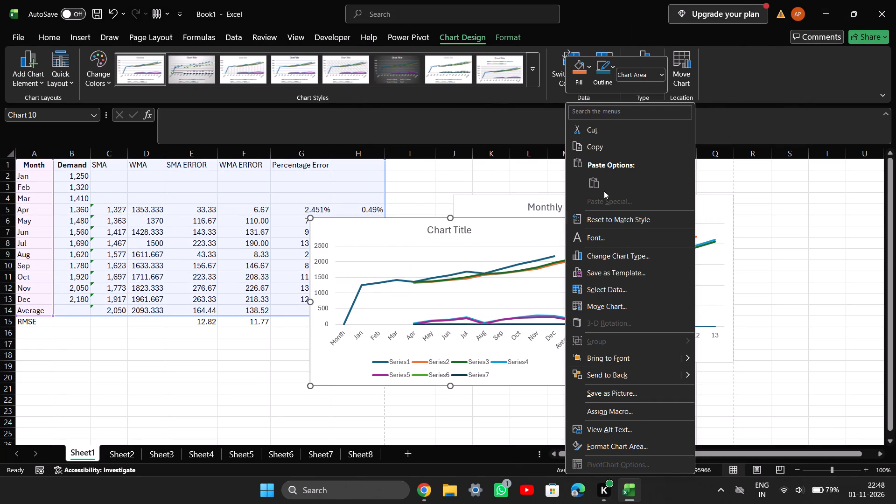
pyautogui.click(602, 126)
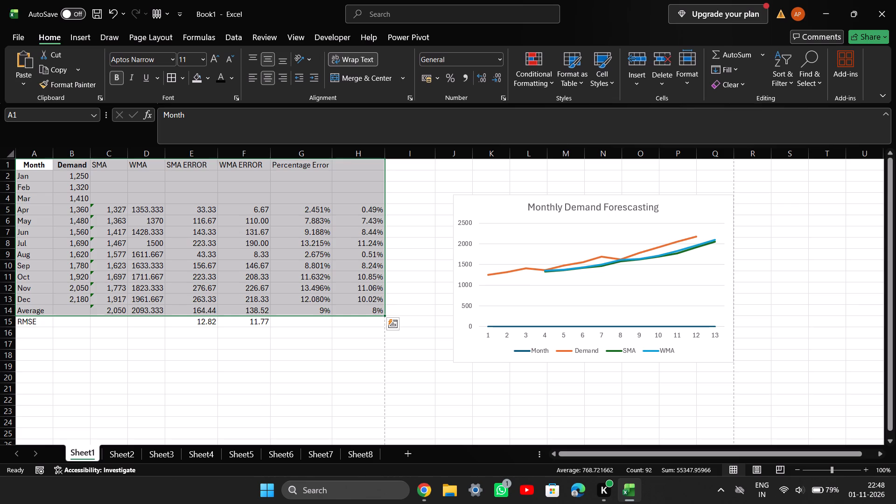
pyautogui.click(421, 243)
# Look through Sheet8, Sheet7 and Sheet6, and return to Sheet7's price-demand regression table.
pyautogui.click(368, 448)
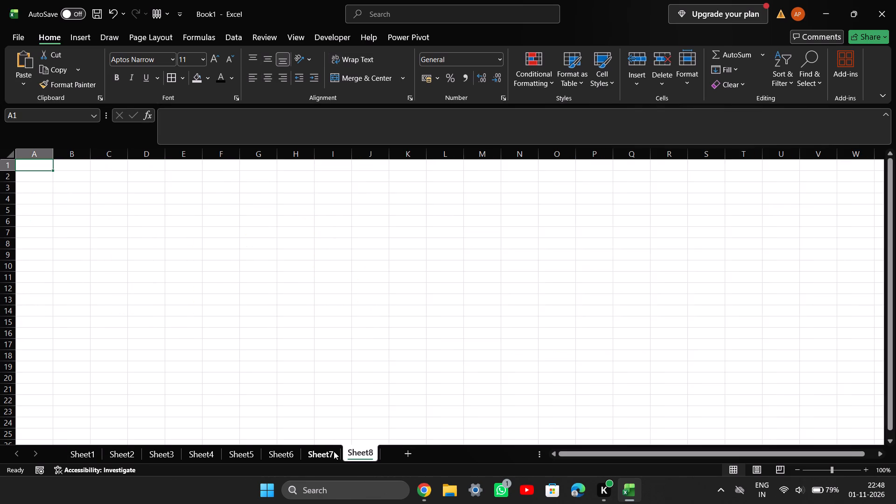
pyautogui.click(331, 455)
pyautogui.click(282, 450)
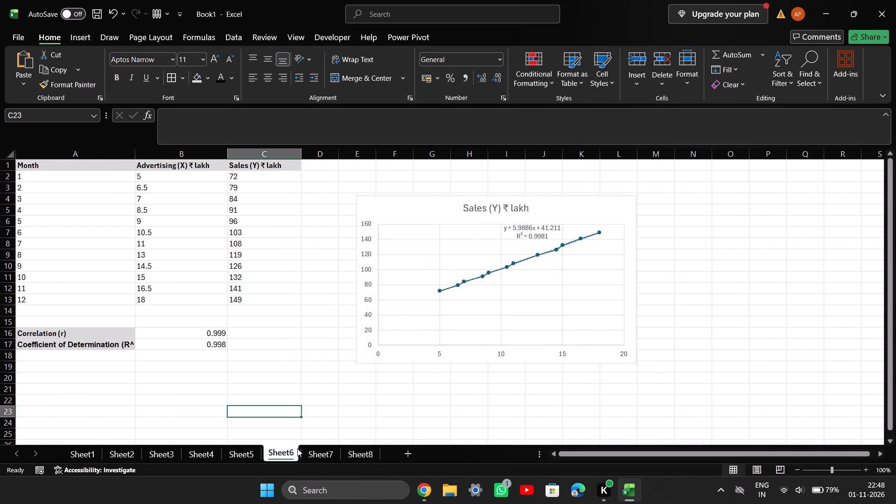
pyautogui.click(312, 451)
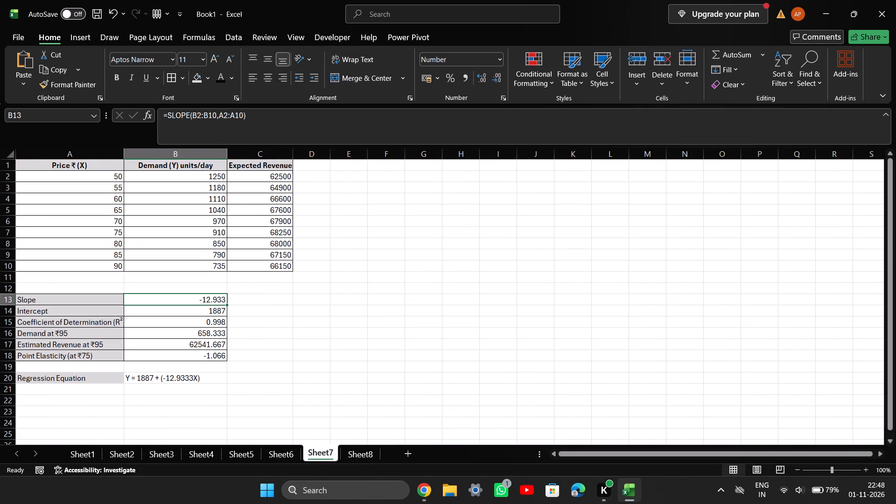
pyautogui.click(381, 320)
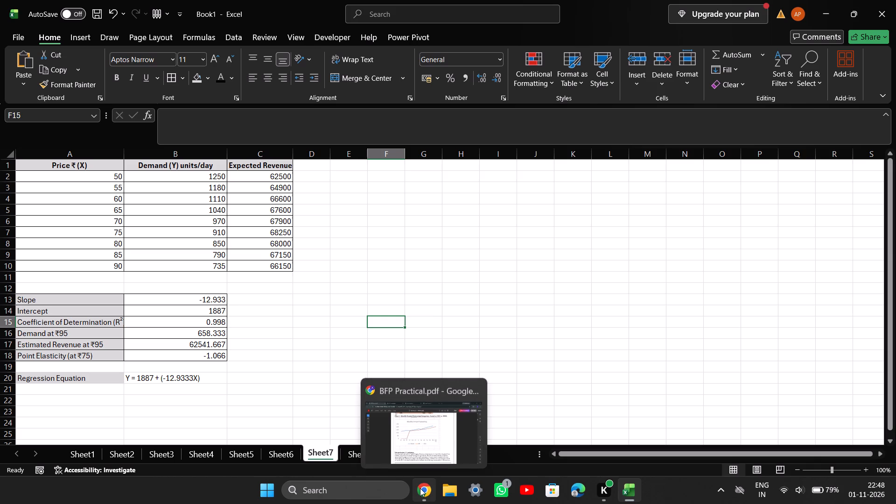
# Switch to Chrome and, in the second BFP Practical.pdf, look back from Table 7 through Practical 7's problem statement to Table 6.
pyautogui.click(420, 488)
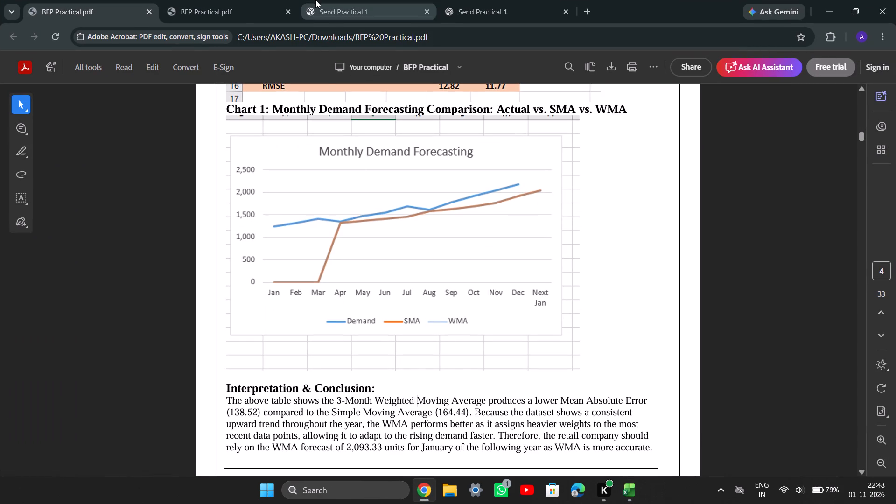
pyautogui.click(315, 0)
pyautogui.click(245, 0)
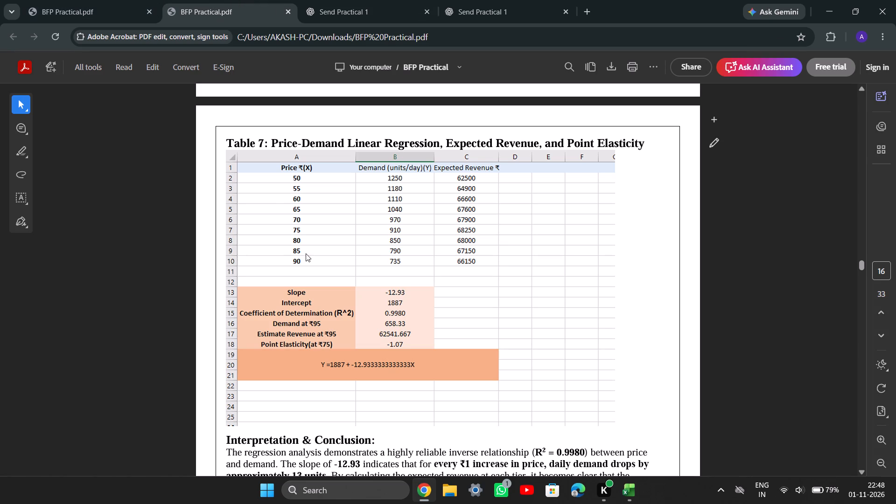
pyautogui.scroll(2, 307, 248)
pyautogui.scroll(-5, 310, 246)
pyautogui.scroll(20, 311, 246)
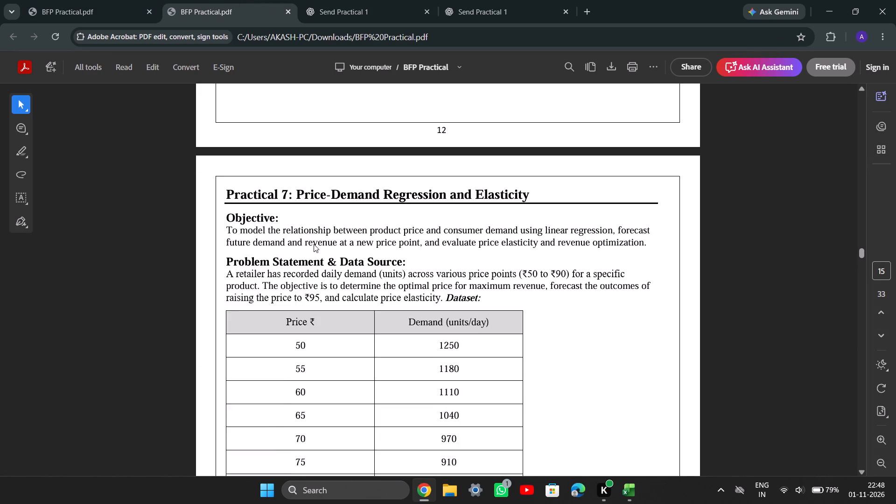
pyautogui.scroll(8, 314, 244)
pyautogui.scroll(-3, 314, 244)
pyautogui.scroll(5, 314, 244)
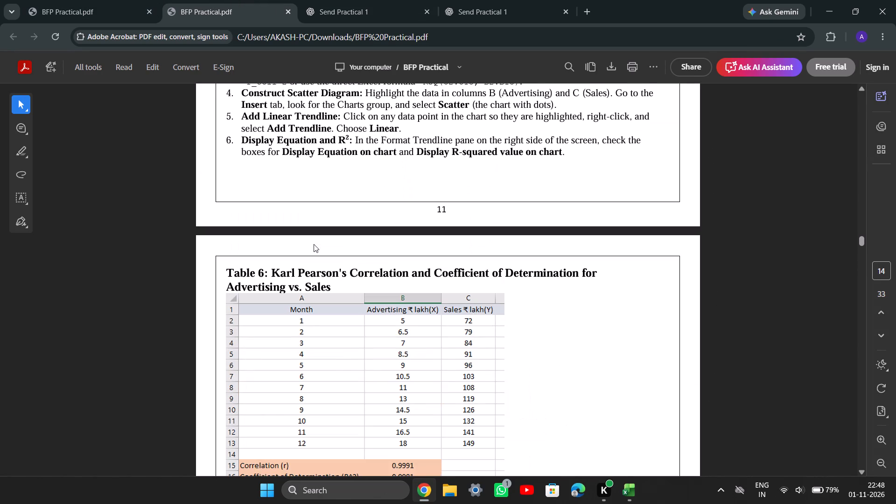
# Examine Practical 7's formulas, Excel steps, Table 7 and interpretation, through to the start of Practical 8: Multiple Regression for Branch Sales.
pyautogui.scroll(-19, 314, 244)
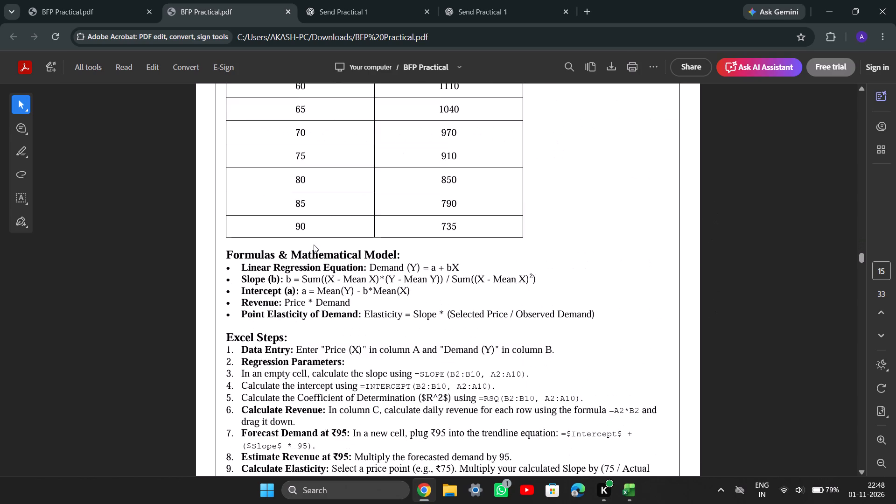
pyautogui.scroll(-19, 314, 246)
pyautogui.scroll(-2, 315, 248)
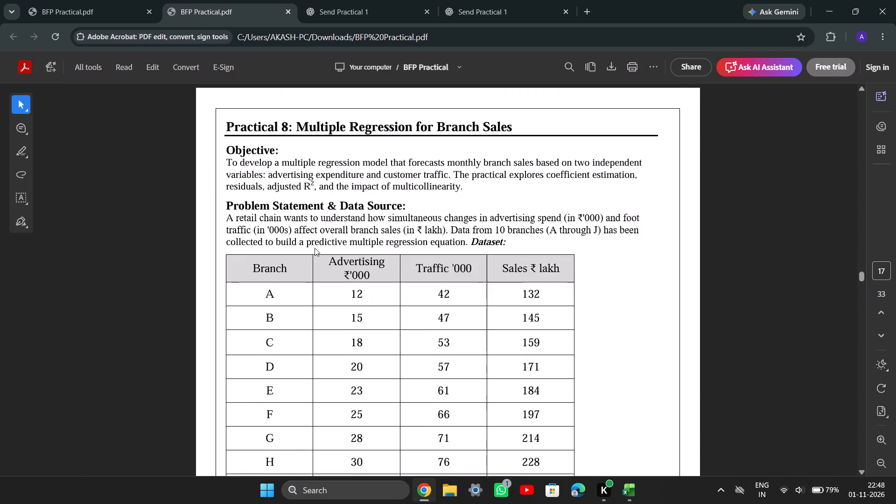
pyautogui.scroll(17, 315, 248)
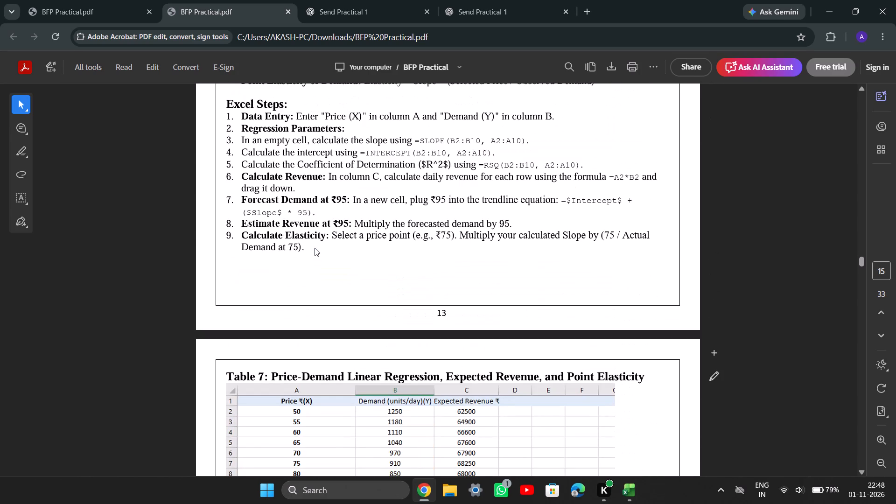
pyautogui.scroll(-10, 315, 248)
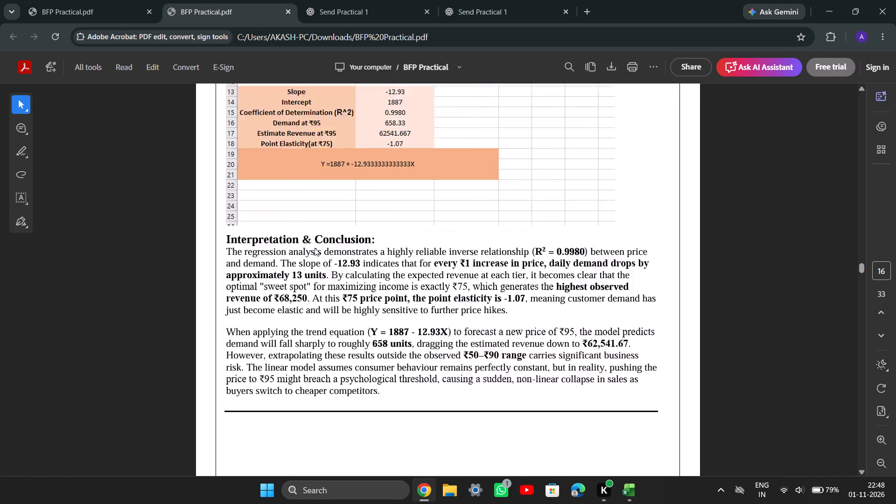
pyautogui.scroll(-9, 315, 248)
pyautogui.scroll(3, 315, 247)
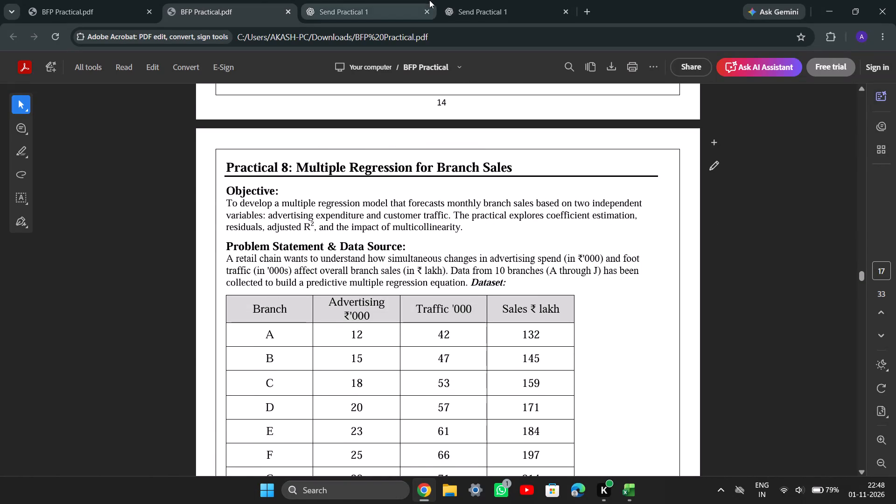
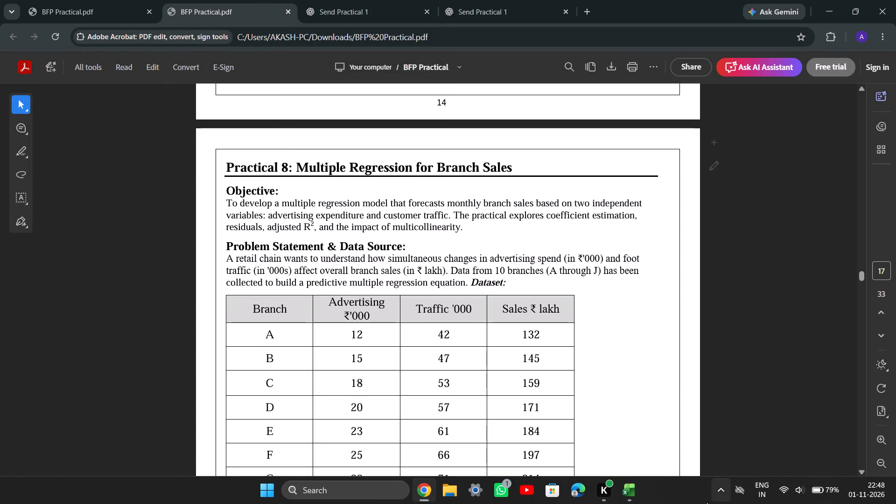
# Switch to Book1 in Excel and open Sheet8.
pyautogui.click(629, 495)
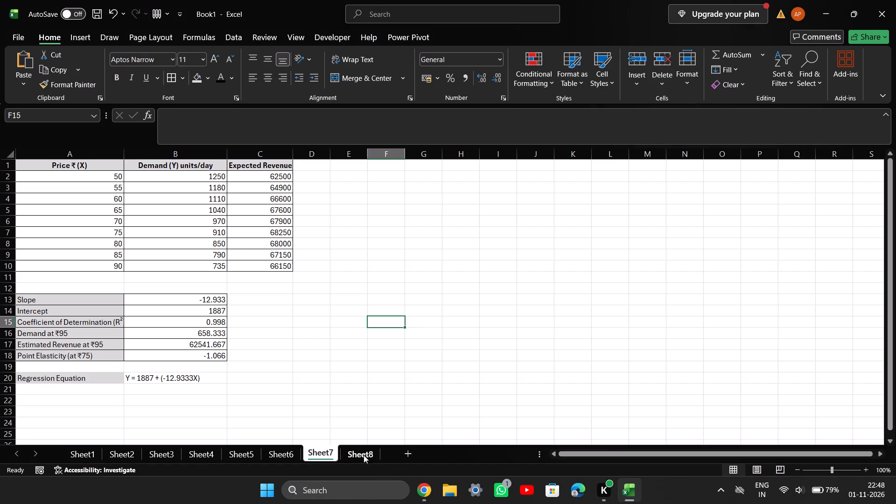
pyautogui.click(365, 456)
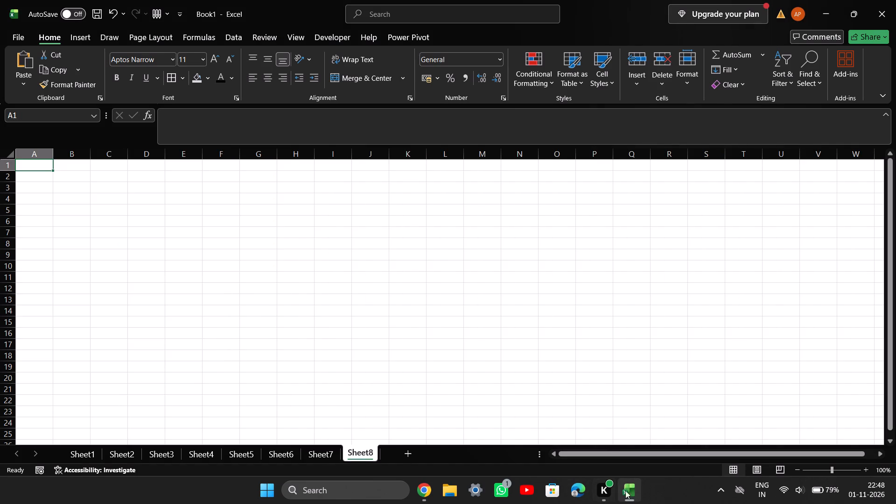
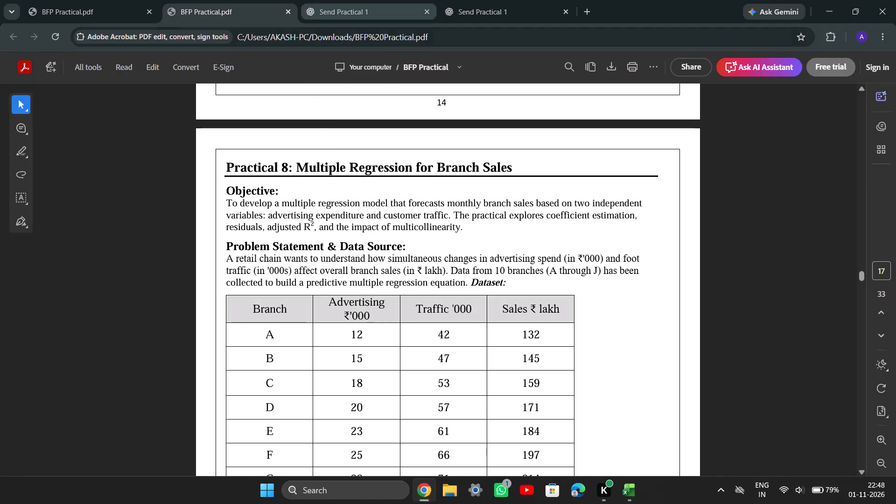
# Switch to the Send Practical 1 chat in ChatGPT and close its duplicate browser tab.
pyautogui.click(313, 2)
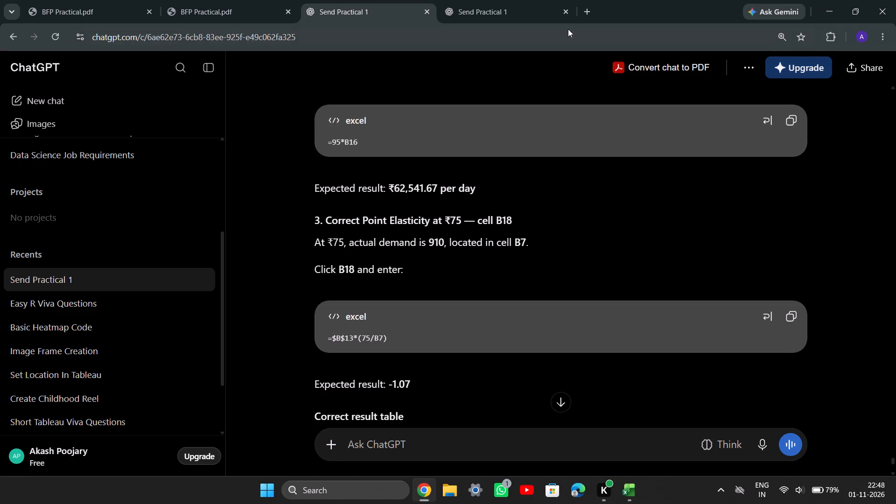
pyautogui.click(566, 12)
pyautogui.scroll(-16, 474, 300)
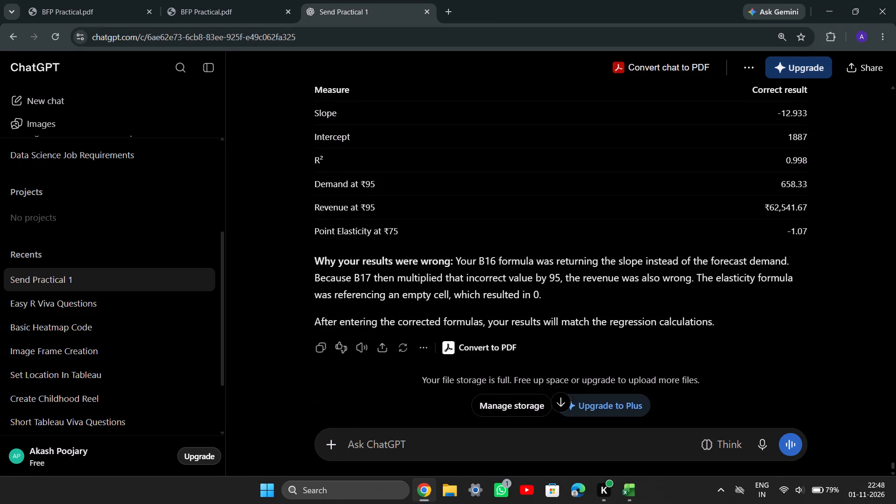
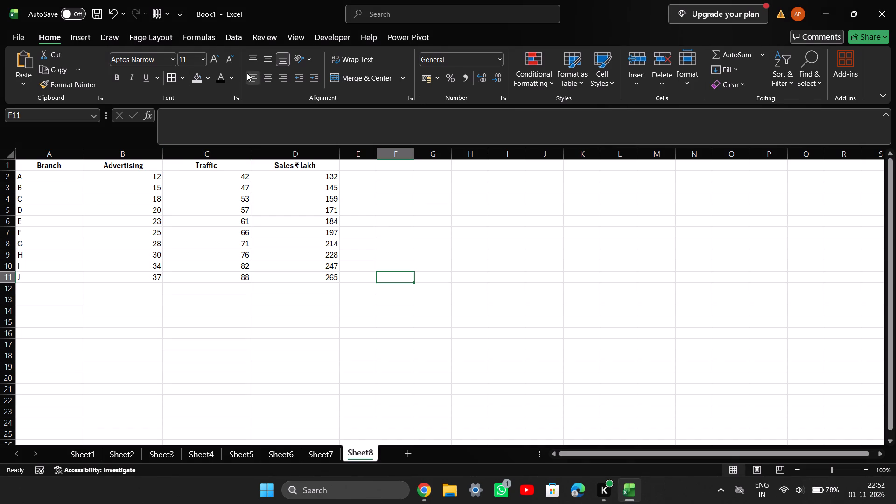
pyautogui.click(228, 41)
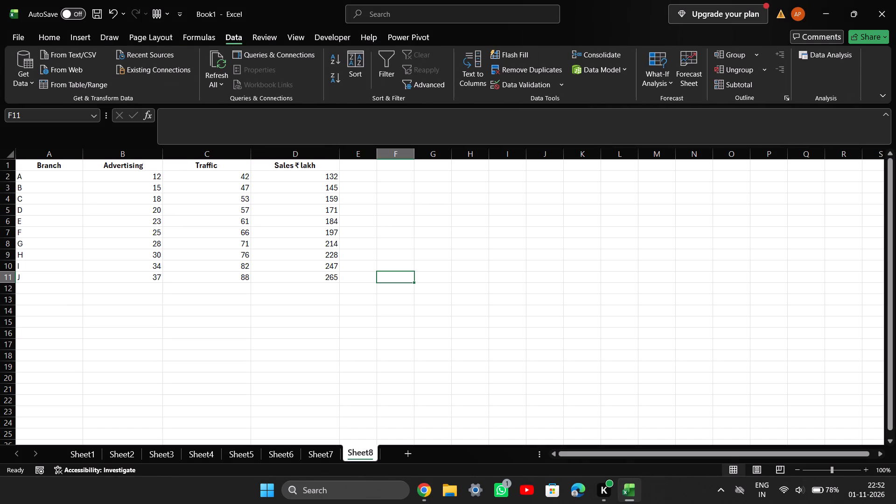
pyautogui.click(847, 58)
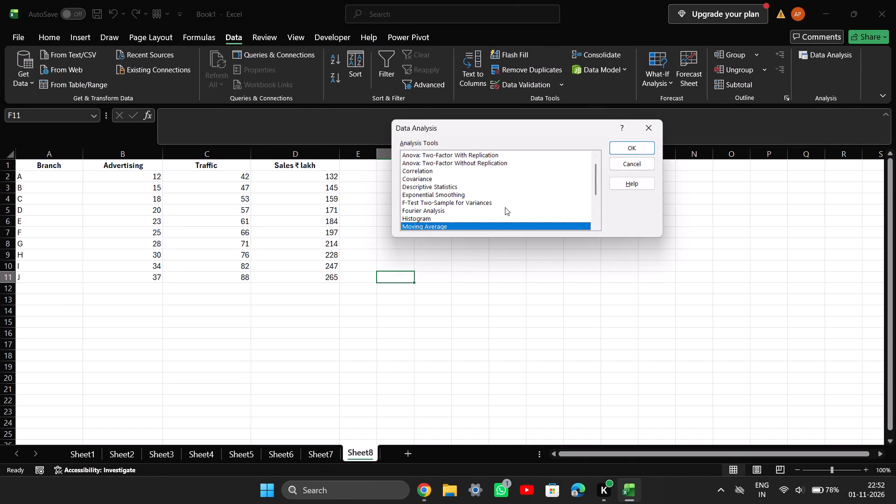
pyautogui.scroll(10, 505, 207)
pyautogui.scroll(-3, 458, 196)
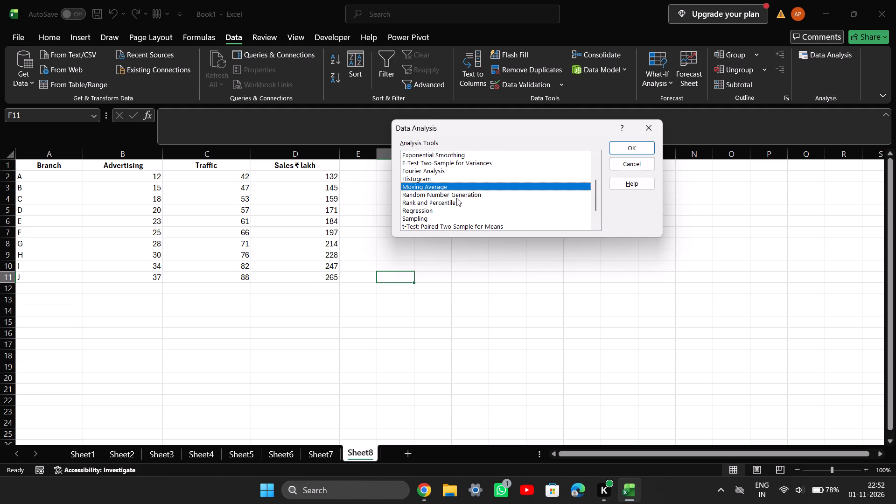
pyautogui.click(431, 184)
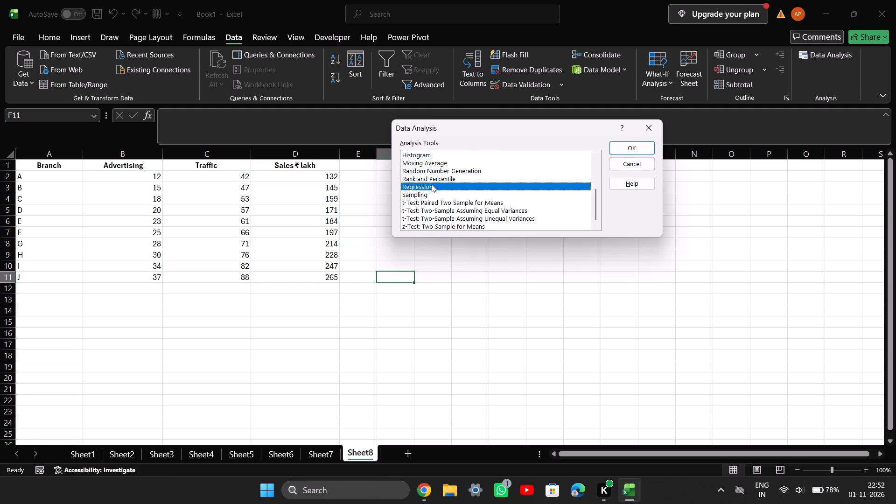
pyautogui.click(620, 144)
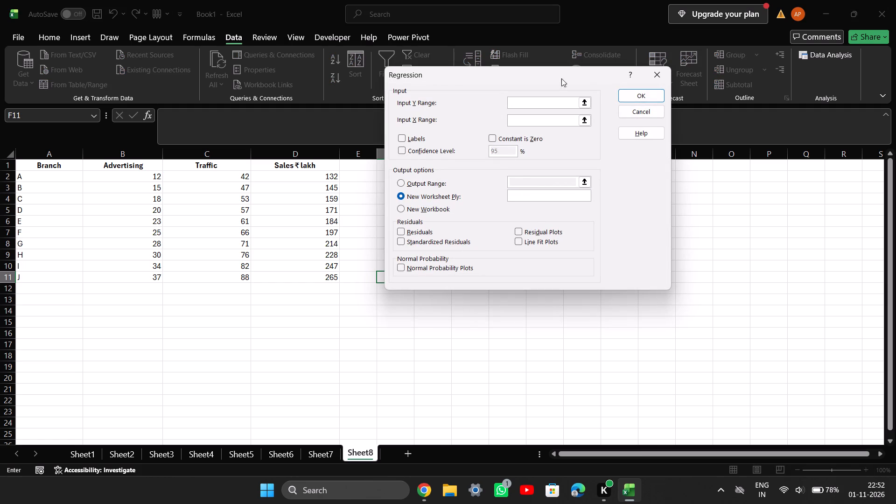
pyautogui.click(627, 483)
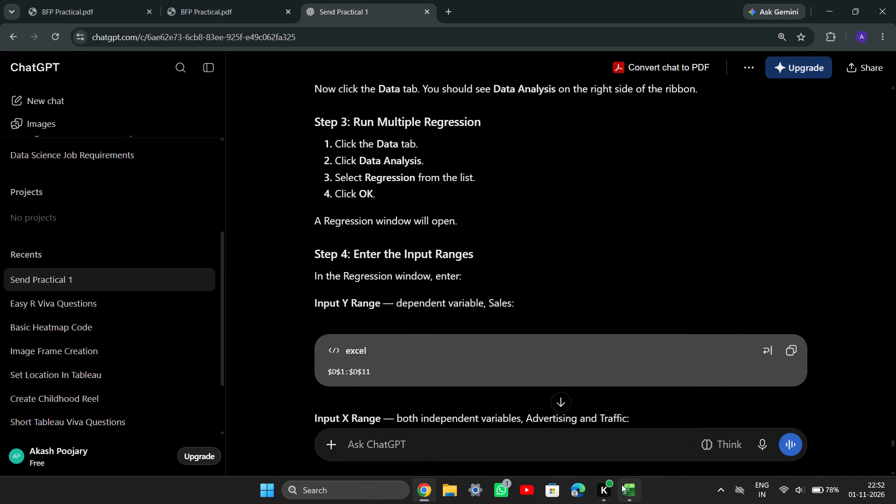
pyautogui.click(622, 484)
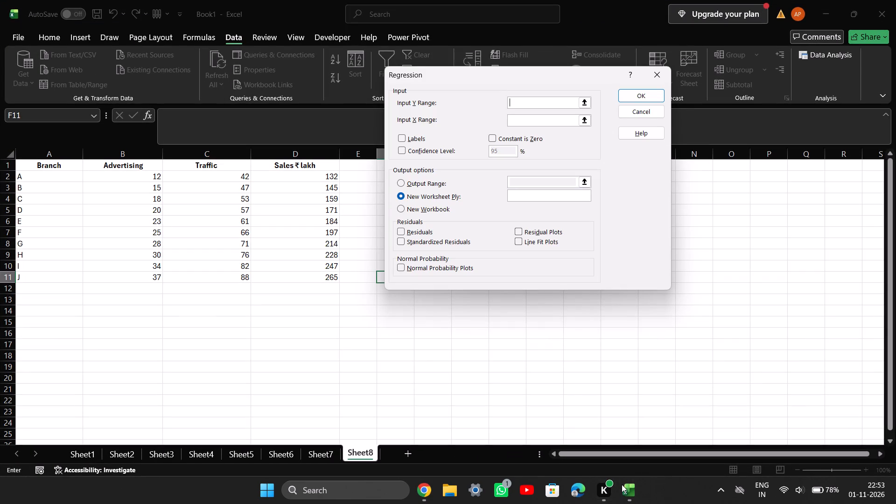
pyautogui.click(622, 484)
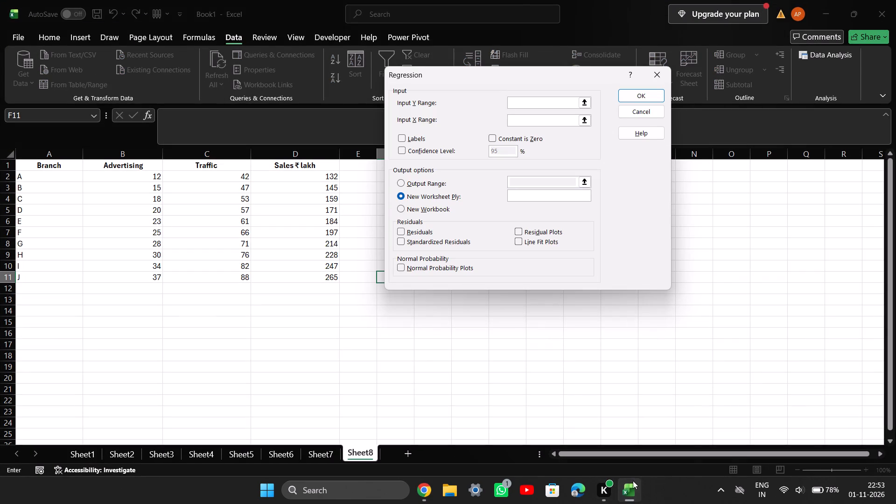
pyautogui.click(632, 482)
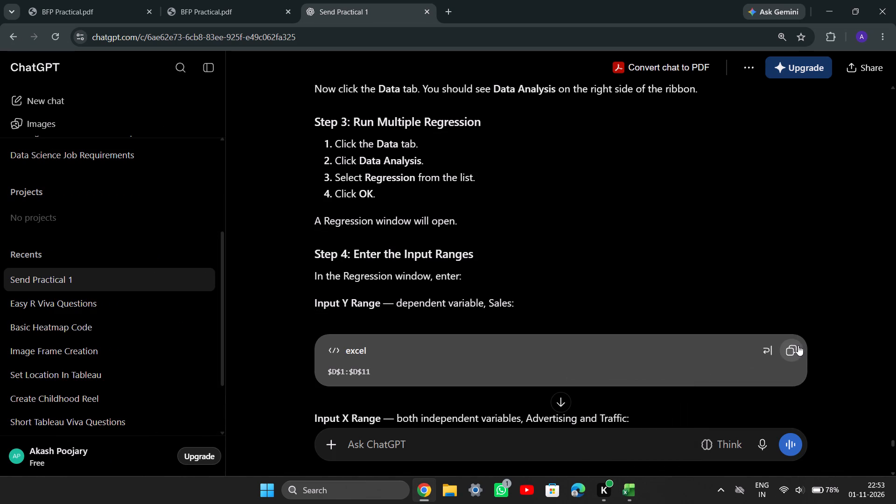
pyautogui.click(798, 345)
pyautogui.scroll(-3, 494, 318)
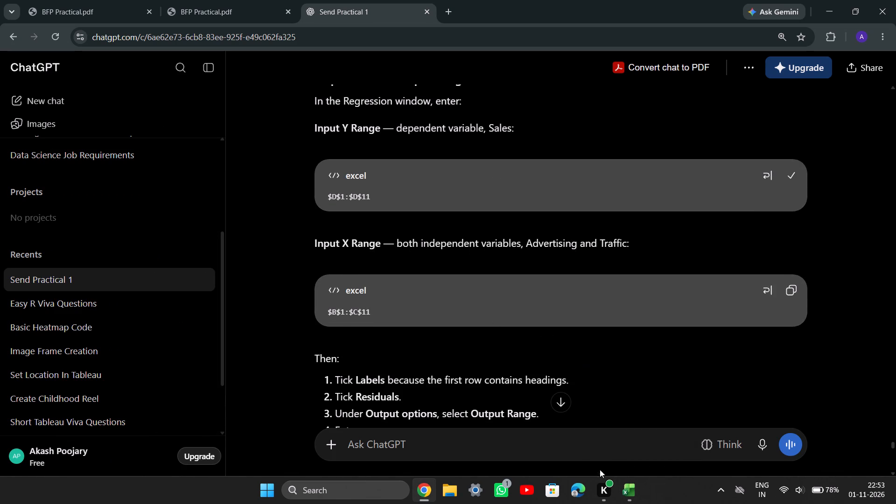
pyautogui.click(627, 490)
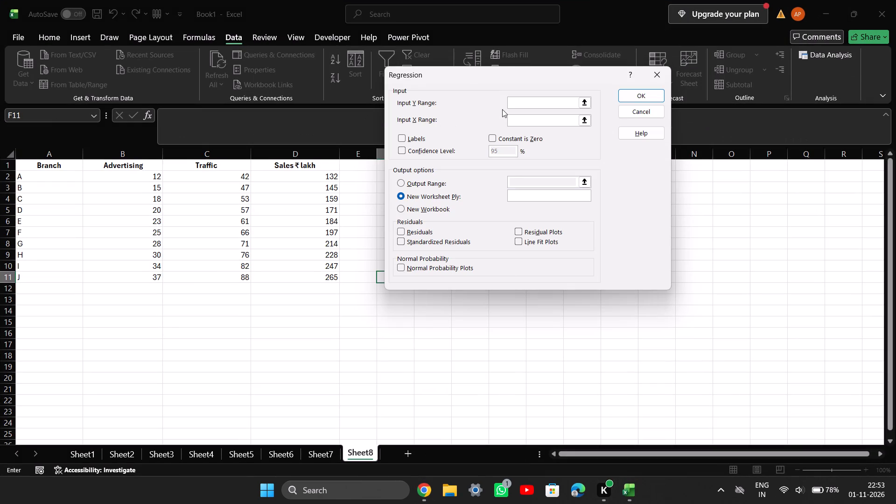
pyautogui.hotkey('ctrl', 'v')
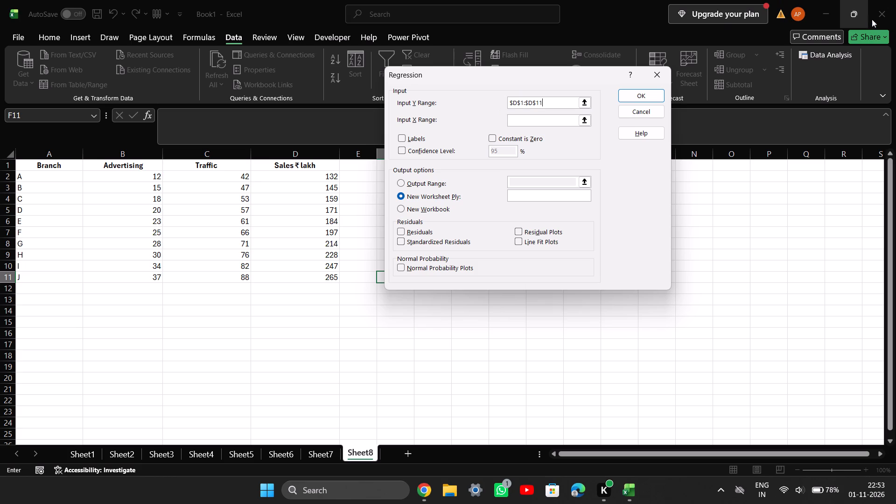
# Set the regression's Input X Range to $B$1:$C$11, copying the range from ChatGPT's instructions.
pyautogui.click(549, 117)
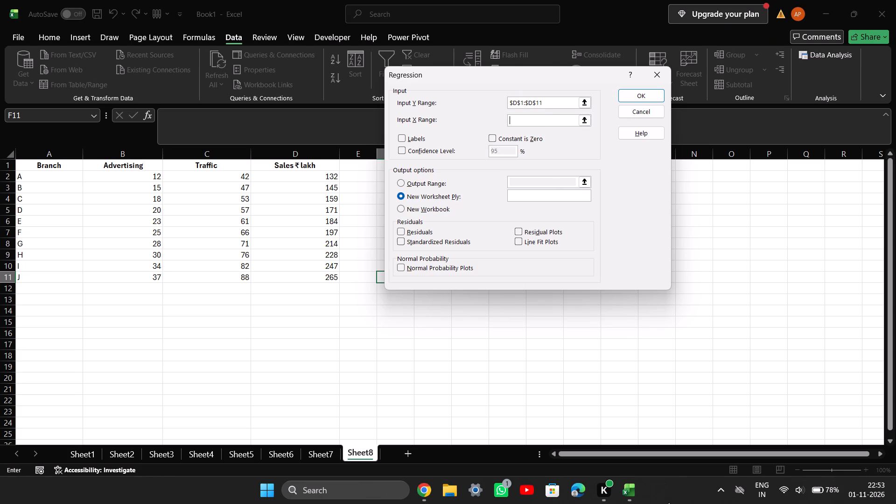
pyautogui.click(618, 493)
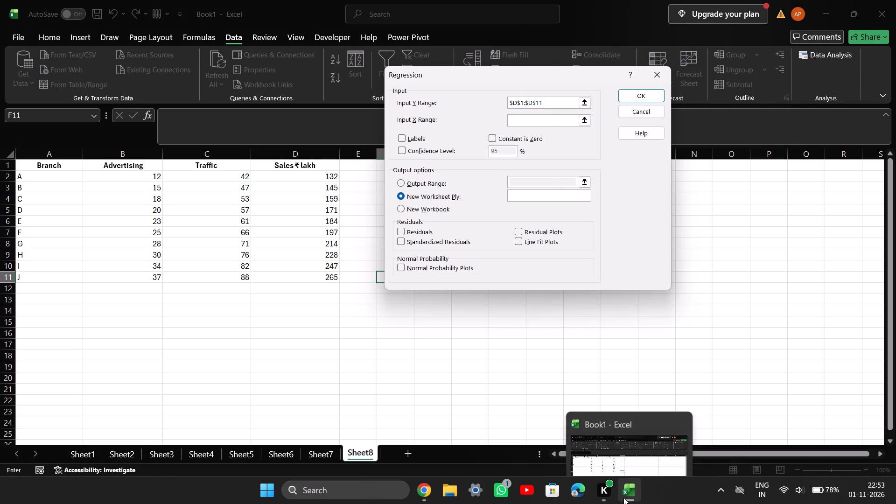
pyautogui.click(628, 495)
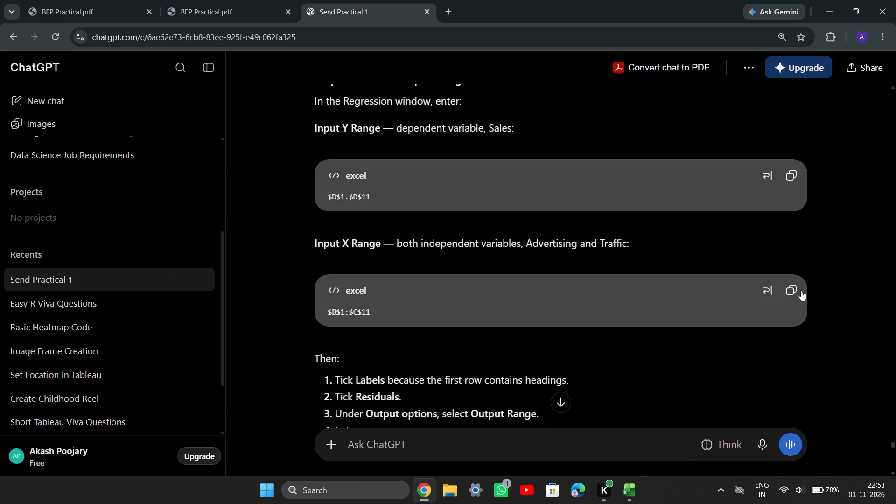
pyautogui.click(795, 287)
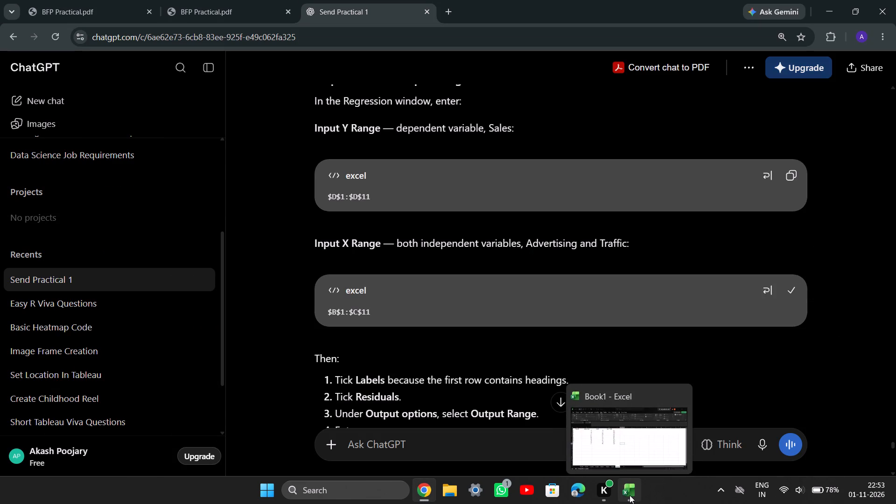
pyautogui.click(630, 495)
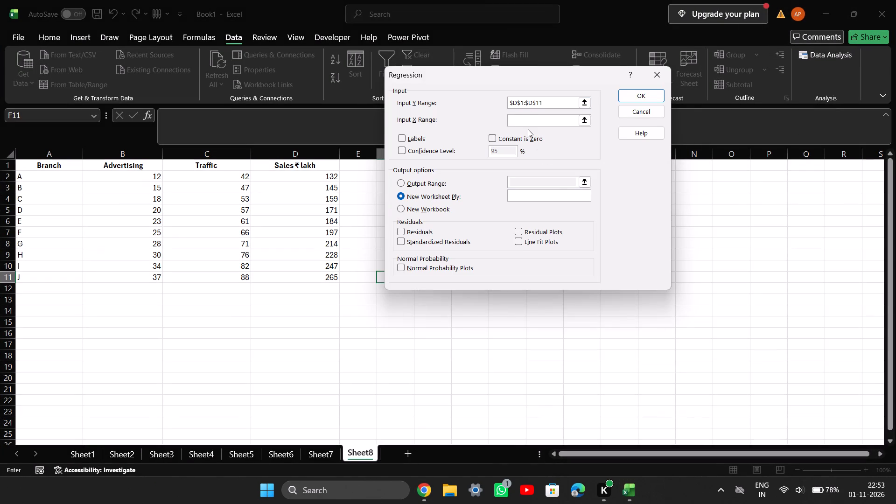
pyautogui.hotkey('ctrl', 'v')
# Direct the regression results to Output Range $F$1, copied from ChatGPT, and move the Regression dialog away from the sales data.
pyautogui.click(620, 490)
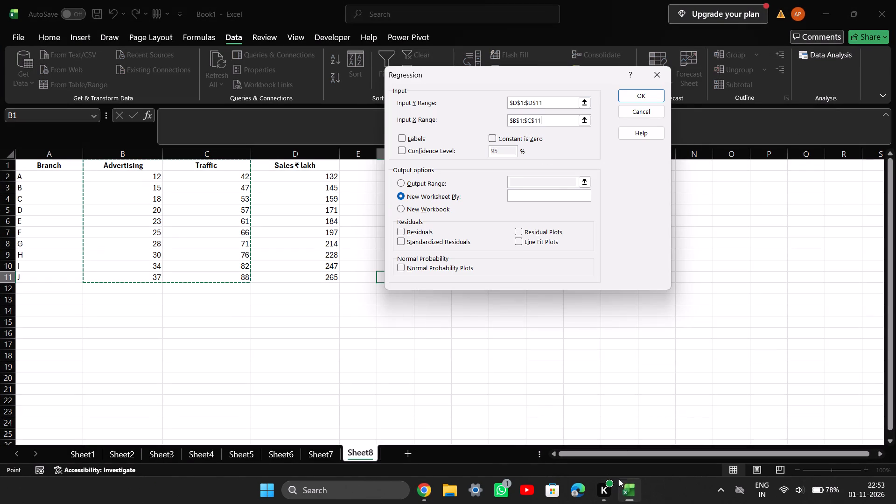
pyautogui.click(630, 483)
pyautogui.scroll(-4, 539, 343)
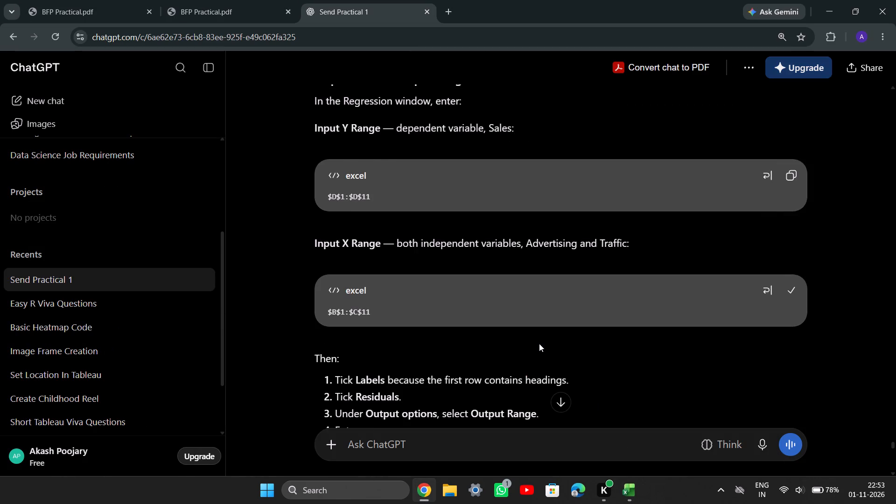
pyautogui.scroll(1, 539, 343)
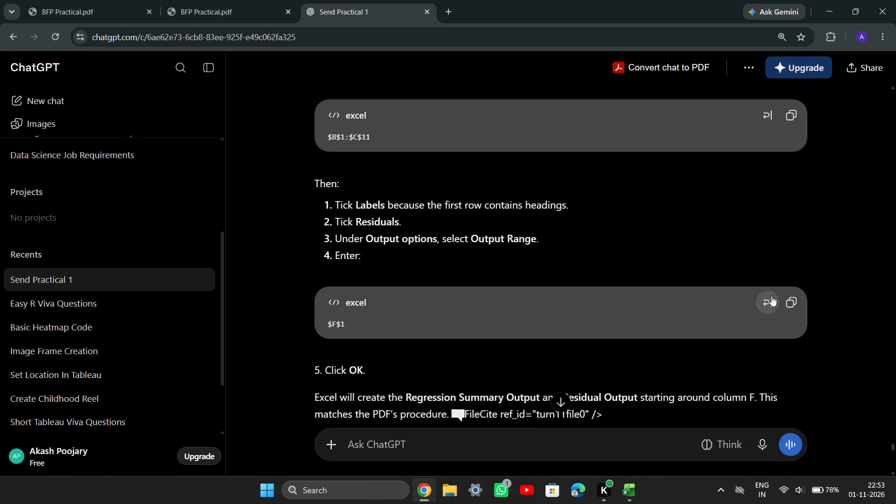
pyautogui.scroll(3, 524, 303)
pyautogui.scroll(-3, 524, 303)
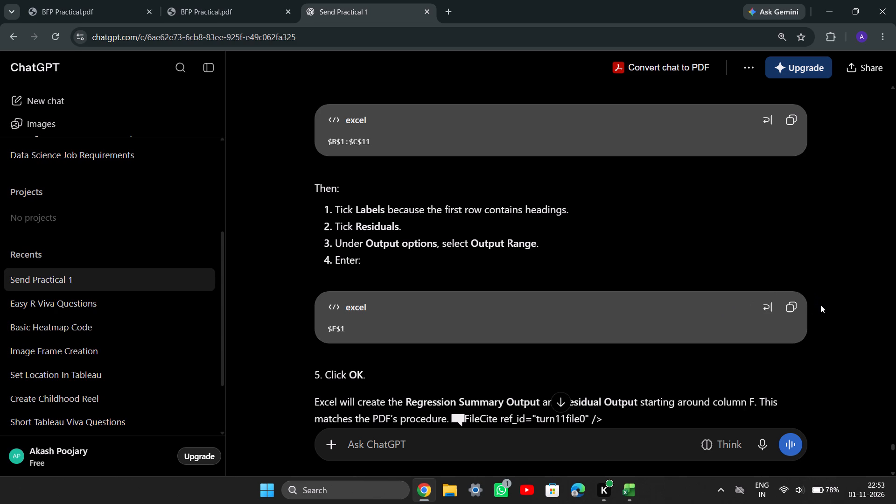
pyautogui.click(794, 305)
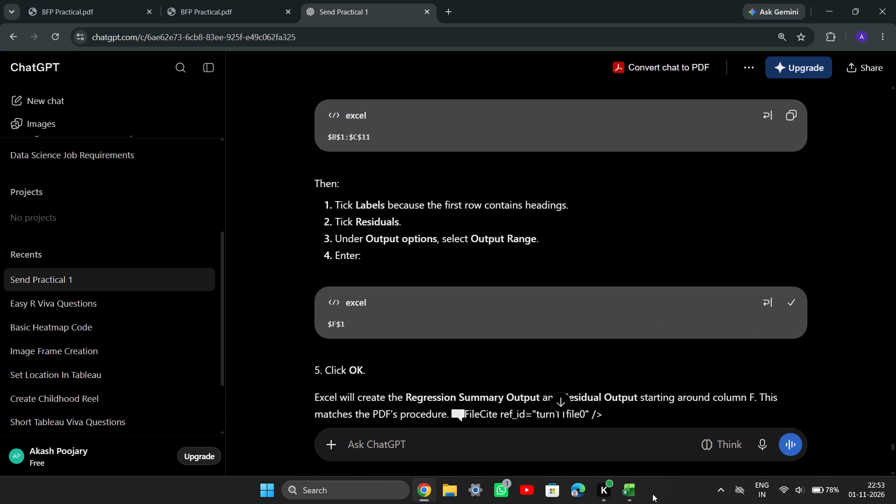
pyautogui.click(634, 490)
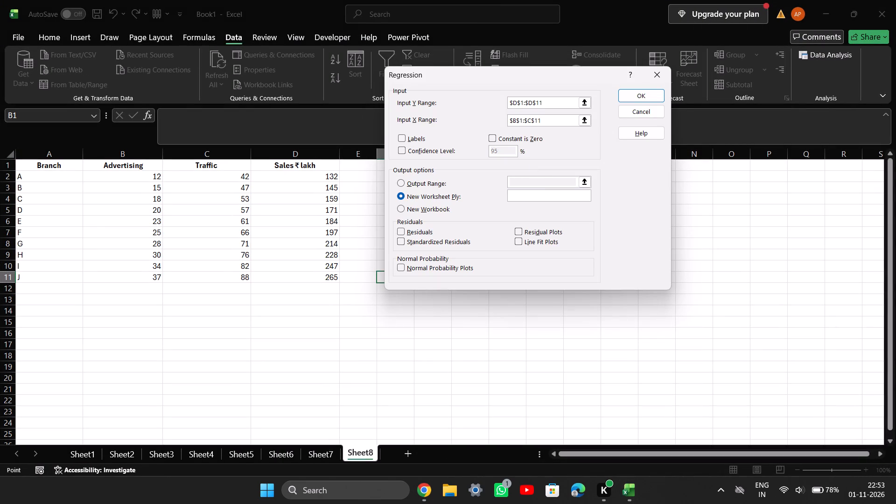
pyautogui.click(534, 180)
pyautogui.click(534, 180)
pyautogui.click(586, 181)
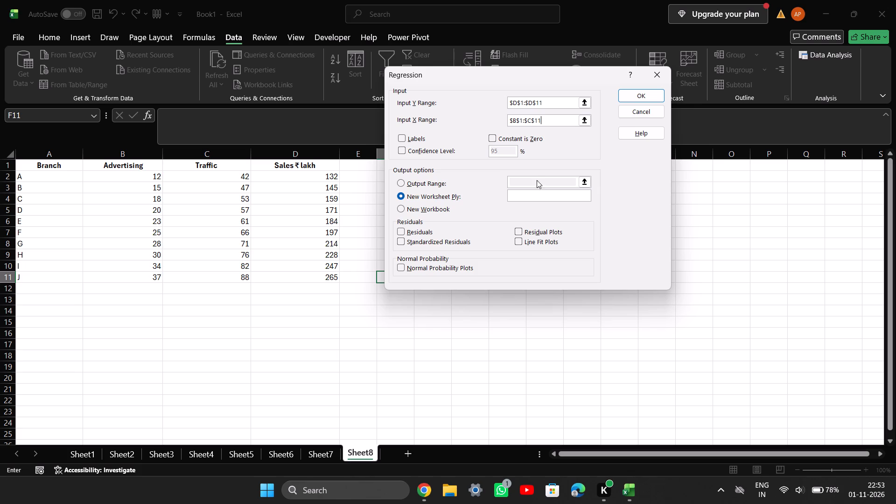
pyautogui.click(537, 175)
pyautogui.click(407, 179)
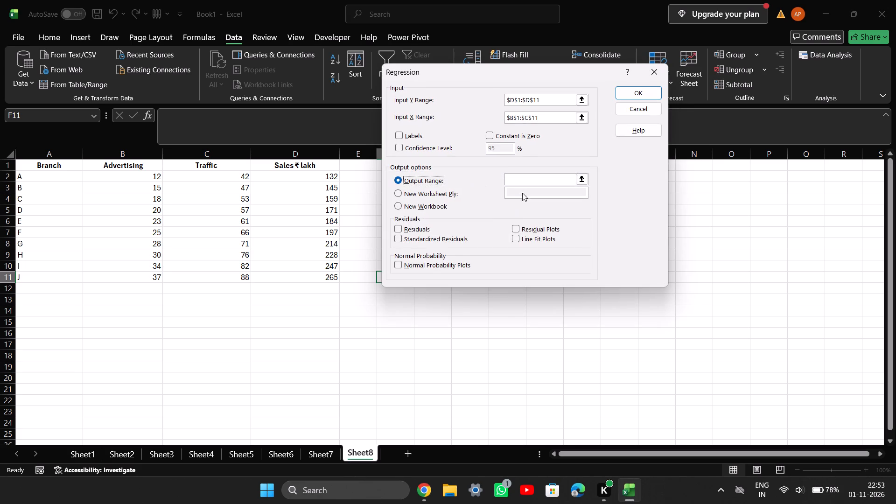
pyautogui.click(525, 182)
pyautogui.hotkey('ctrl', 'v')
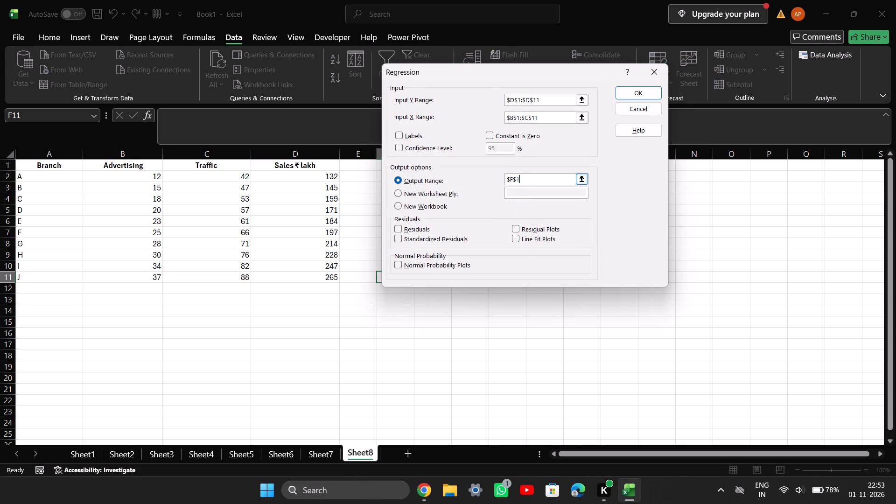
pyautogui.moveTo(495, 68); pyautogui.dragTo(538, 76)
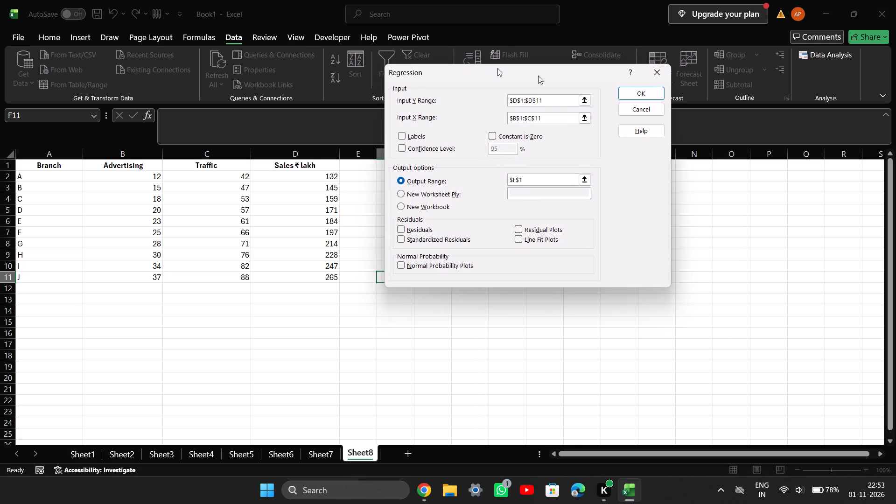
pyautogui.moveTo(538, 76); pyautogui.dragTo(592, 159)
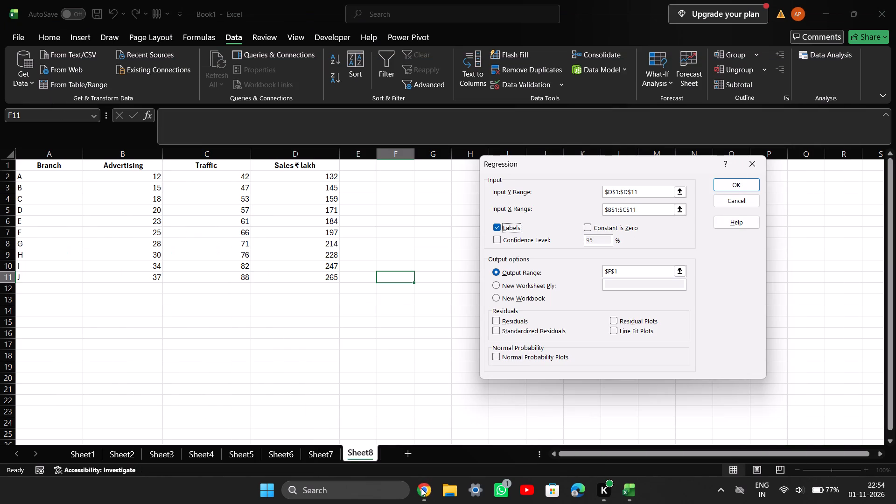
pyautogui.click(421, 488)
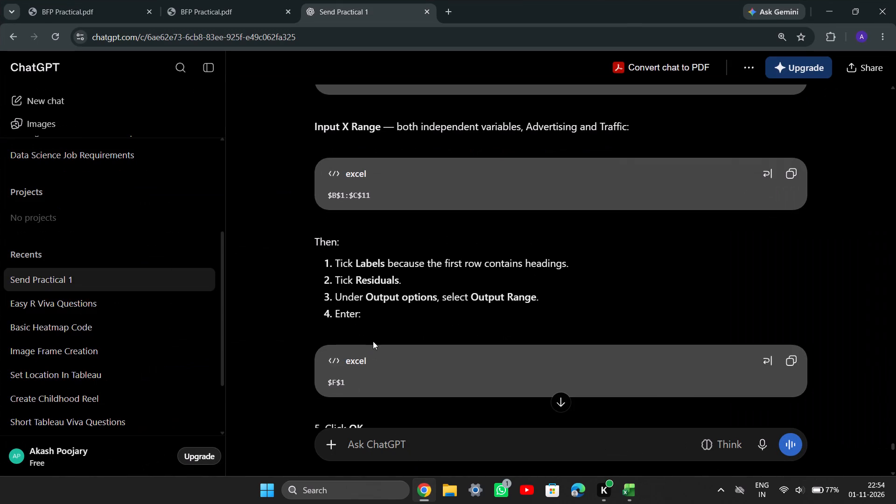
pyautogui.scroll(-1, 375, 355)
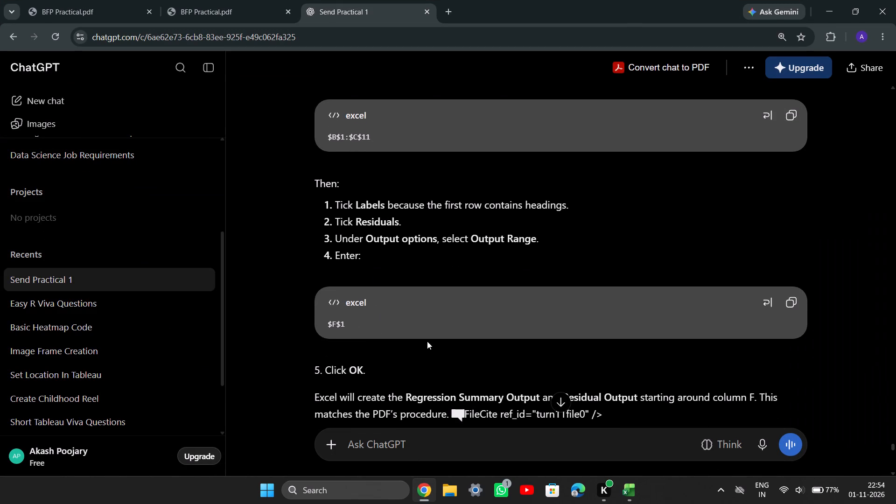
pyautogui.scroll(-1, 430, 358)
pyautogui.click(427, 482)
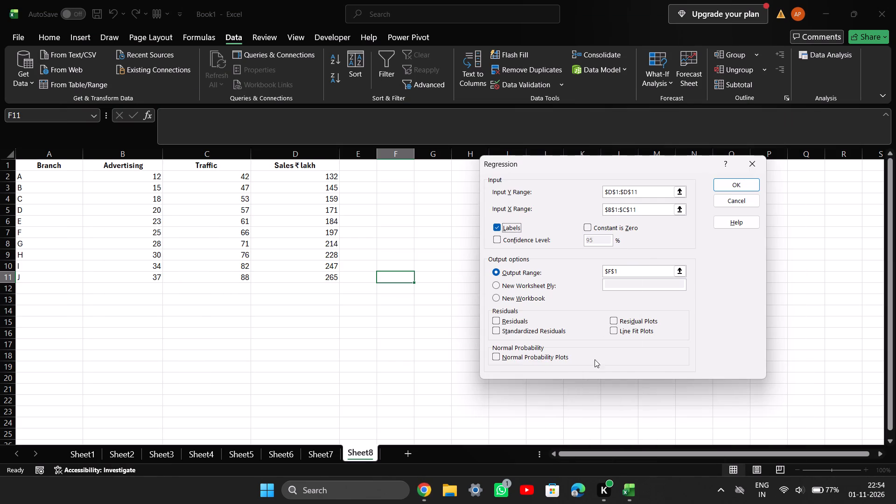
pyautogui.click(721, 184)
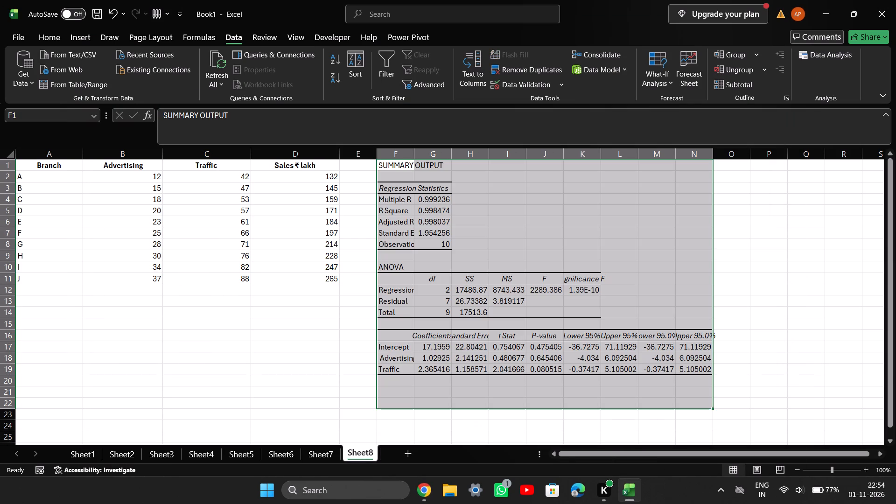
pyautogui.click(797, 232)
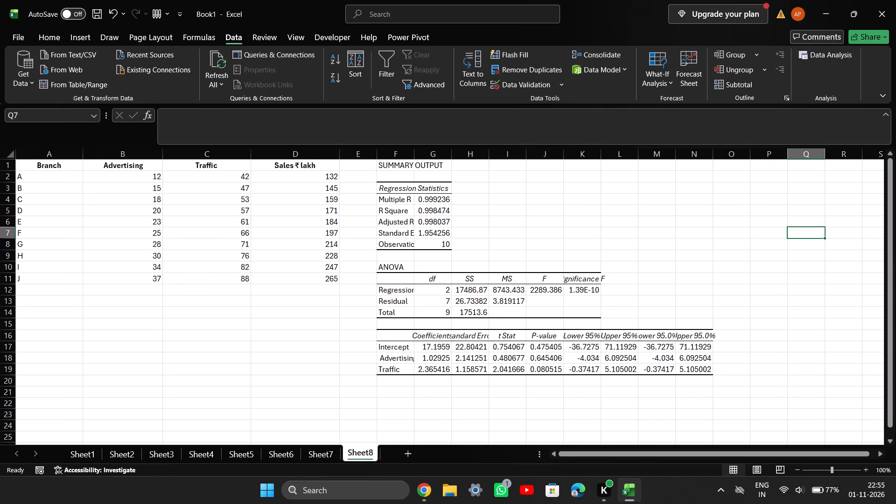
# Auto-fit the widths of columns F to J to the regression output.
pyautogui.doubleClick(415, 154)
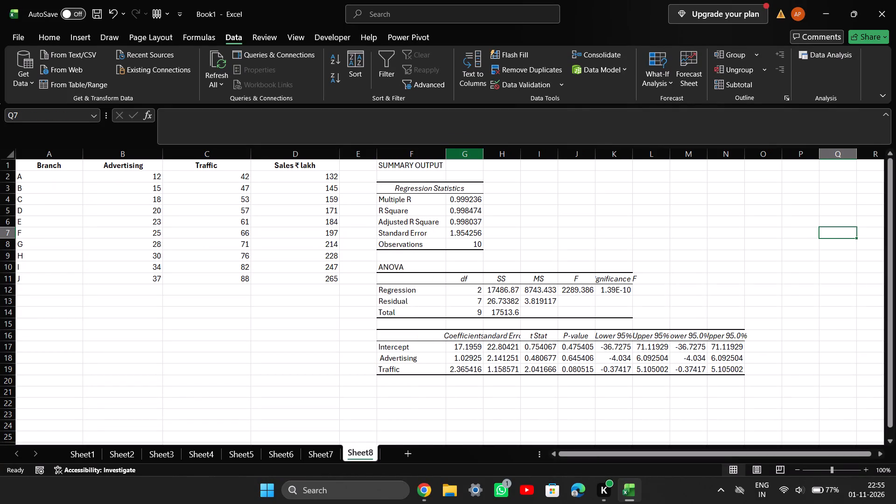
pyautogui.doubleClick(483, 154)
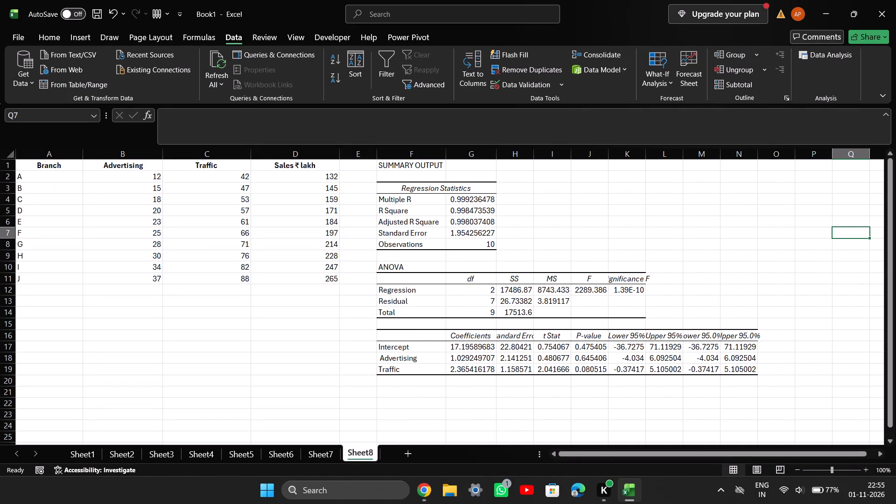
pyautogui.doubleClick(536, 155)
pyautogui.doubleClick(587, 154)
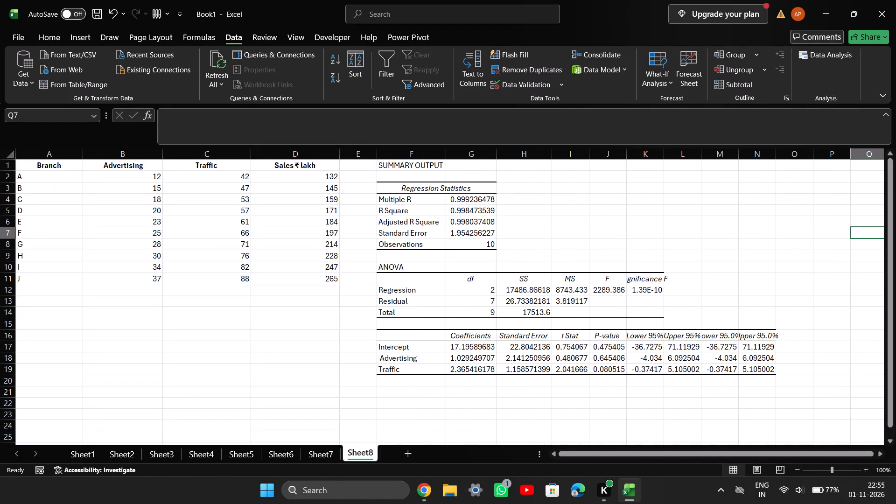
pyautogui.doubleClick(641, 157)
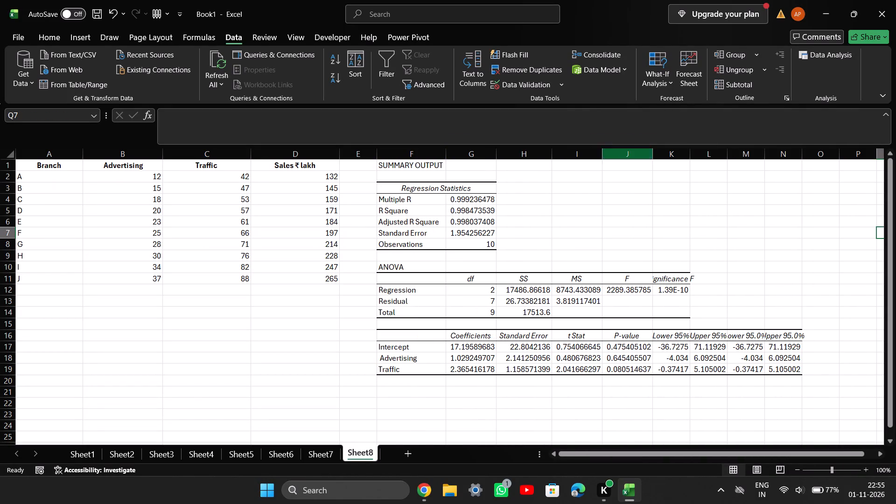
# AutoFit the row heights and column widths of the whole regression output in F1:N19.
pyautogui.moveTo(408, 166); pyautogui.dragTo(749, 366)
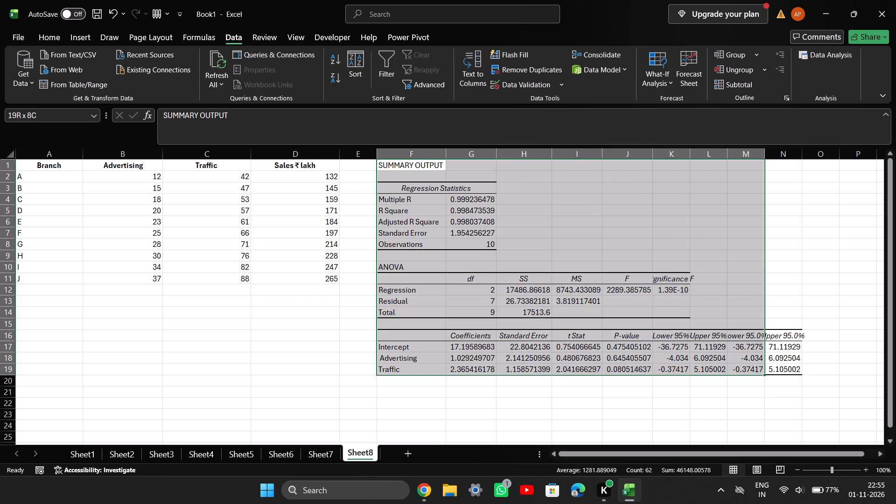
pyautogui.moveTo(749, 366); pyautogui.dragTo(775, 360)
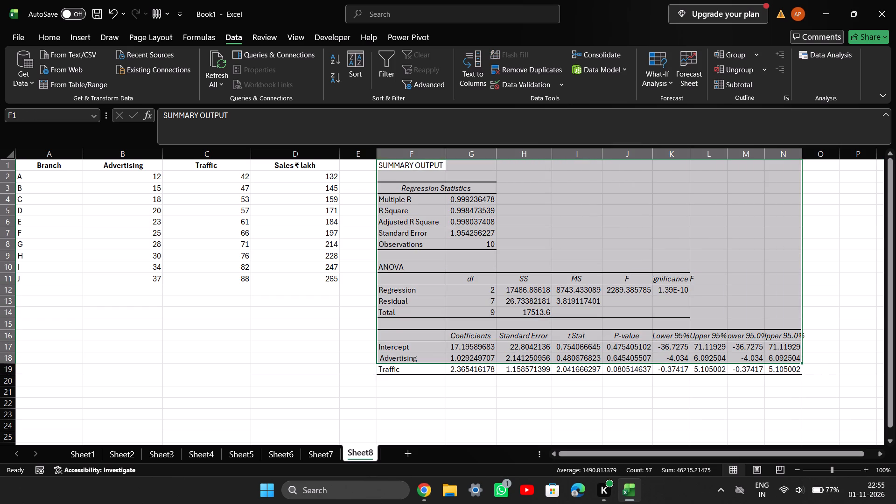
pyautogui.click(414, 170)
pyautogui.moveTo(410, 164); pyautogui.dragTo(784, 367)
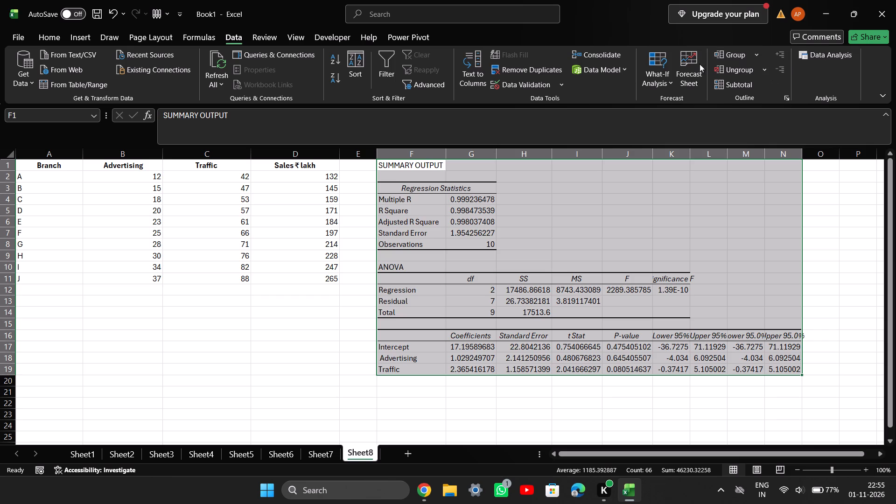
pyautogui.click(198, 33)
pyautogui.click(228, 31)
pyautogui.click(95, 35)
pyautogui.click(51, 30)
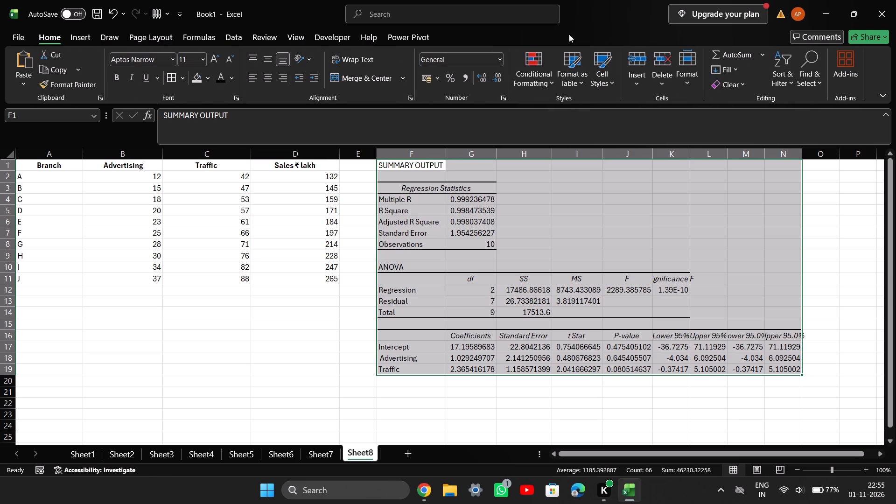
pyautogui.click(680, 74)
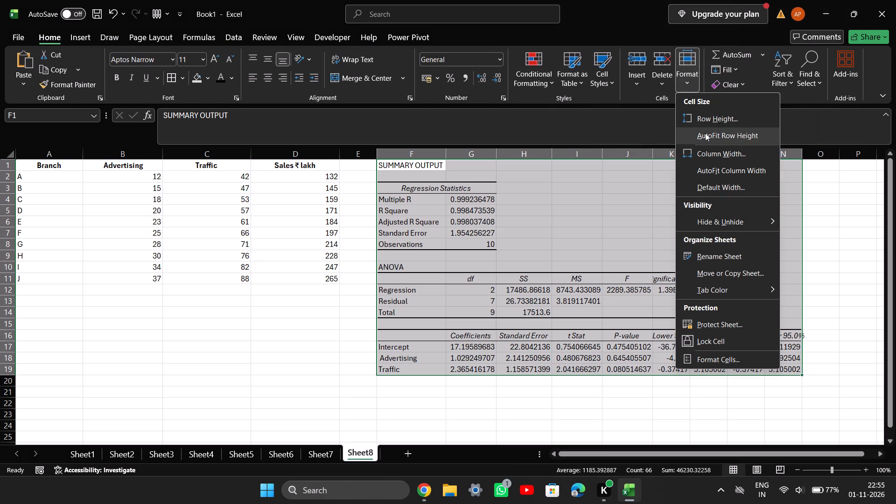
pyautogui.click(705, 133)
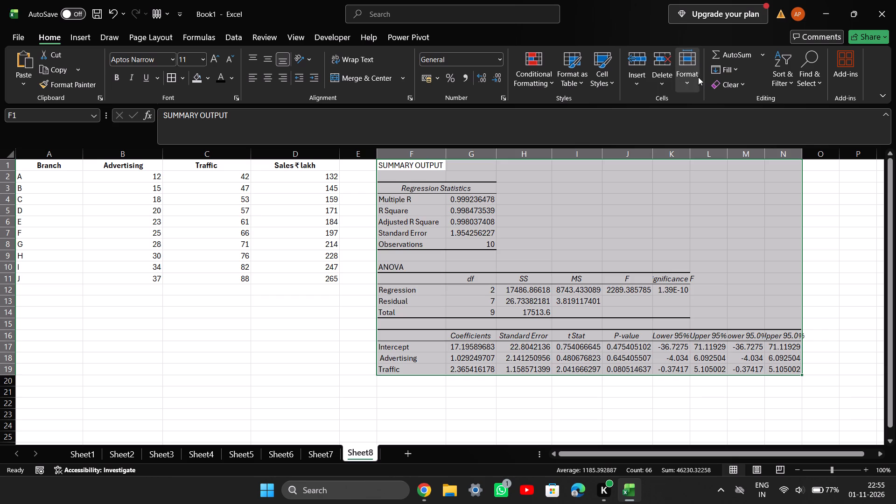
pyautogui.click(680, 77)
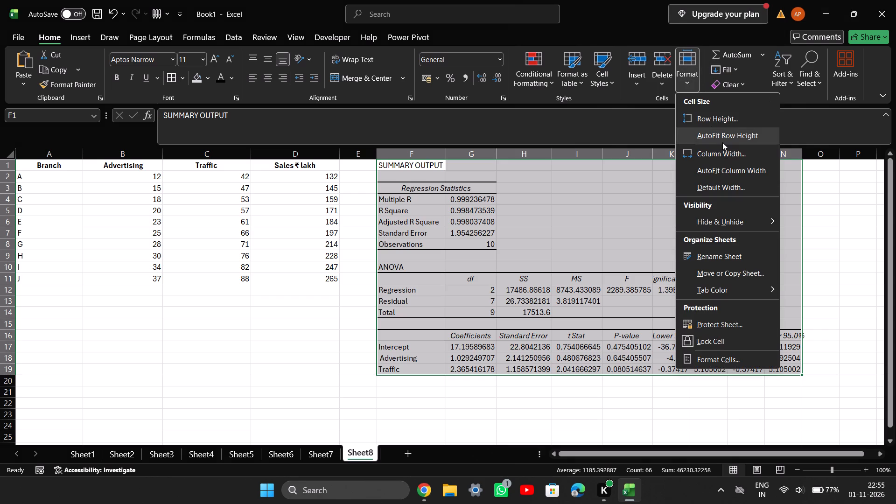
pyautogui.click(724, 168)
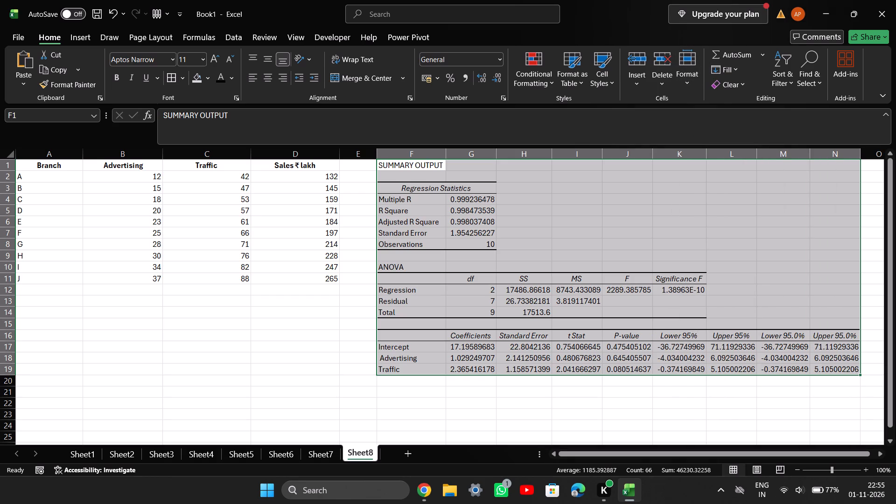
pyautogui.click(769, 212)
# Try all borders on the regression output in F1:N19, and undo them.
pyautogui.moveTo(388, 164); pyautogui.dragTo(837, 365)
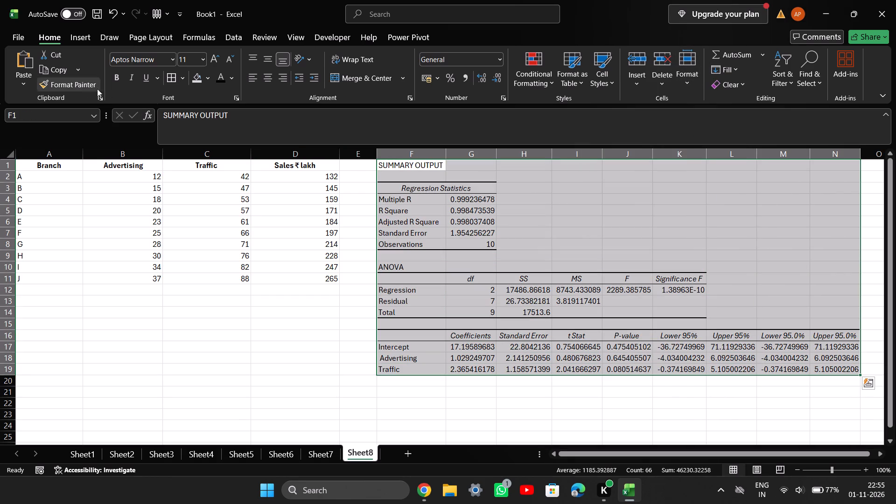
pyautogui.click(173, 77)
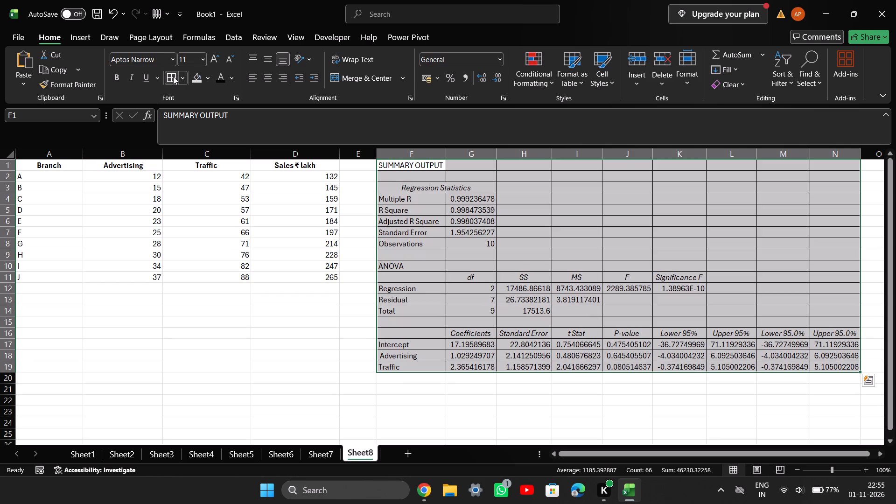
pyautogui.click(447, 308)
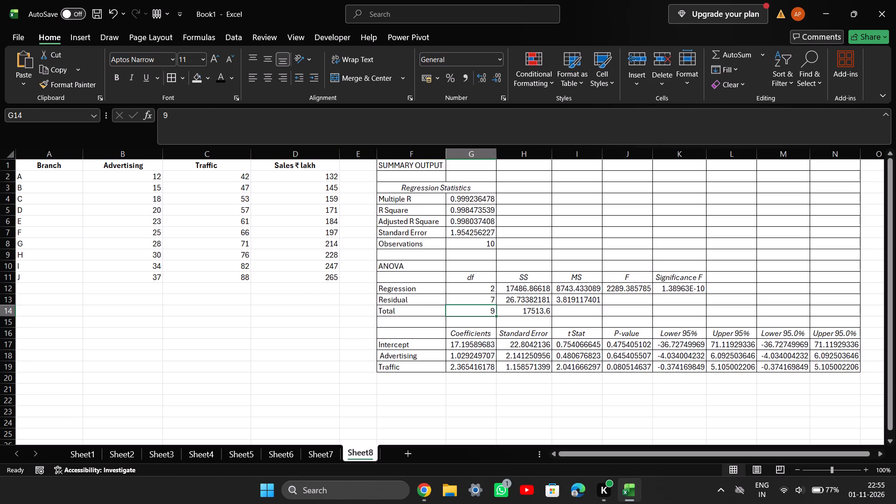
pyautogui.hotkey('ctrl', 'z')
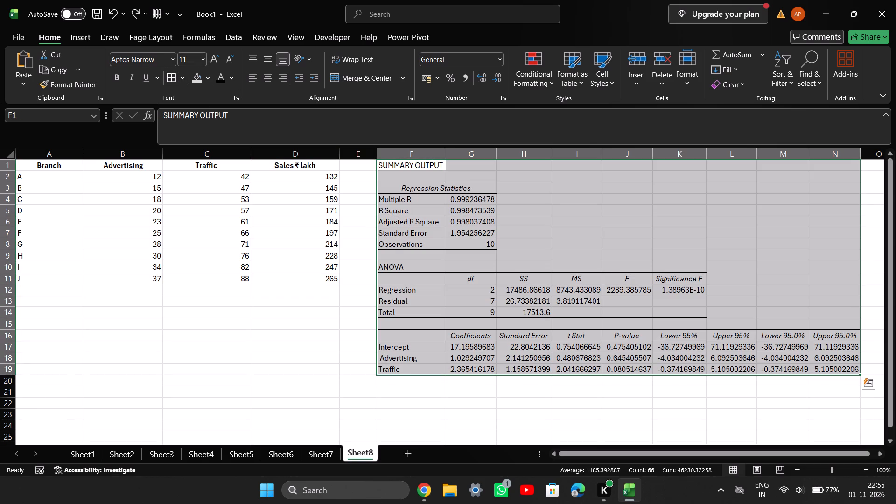
# Apply all borders to the branch, advertising, traffic and sales data table in A1:D11.
pyautogui.moveTo(68, 166); pyautogui.dragTo(337, 274)
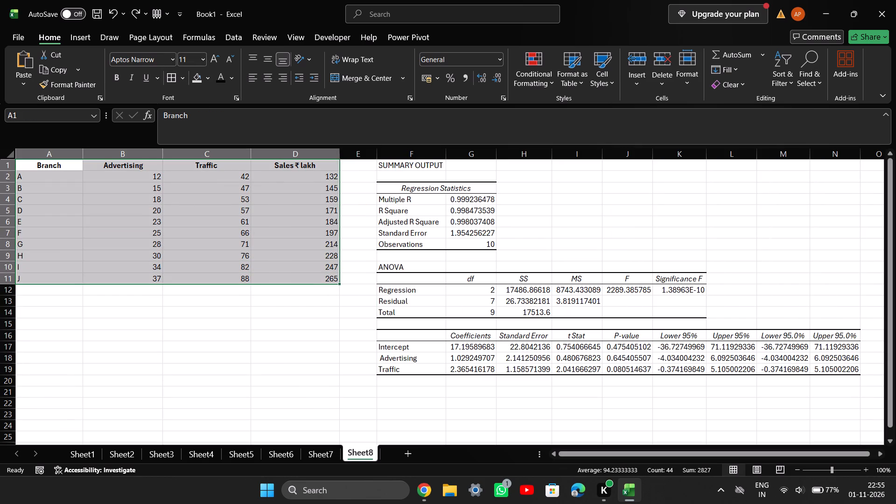
pyautogui.click(177, 81)
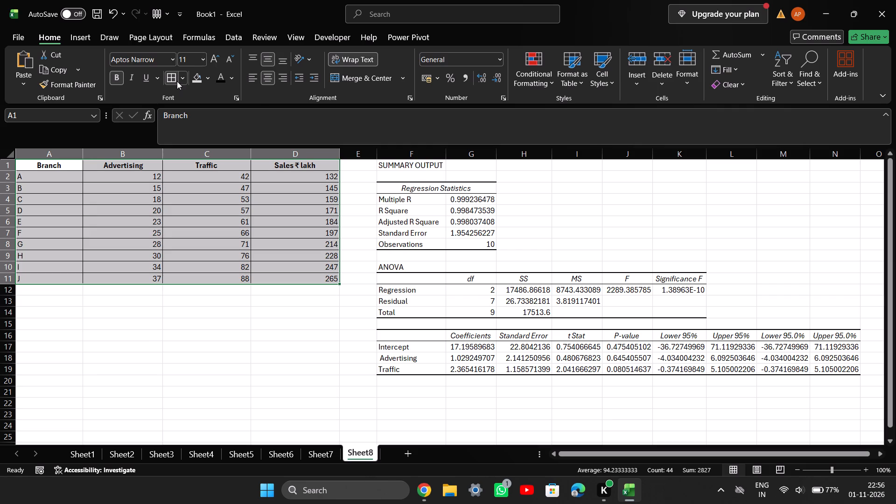
pyautogui.click(330, 305)
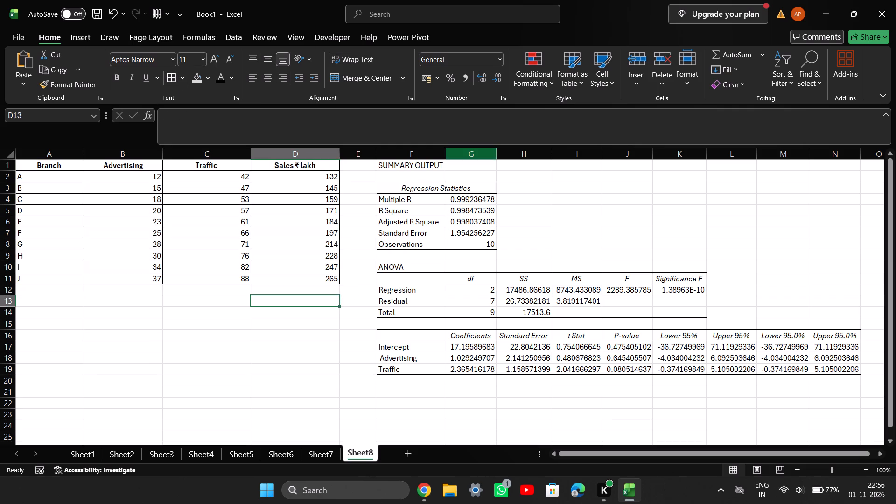
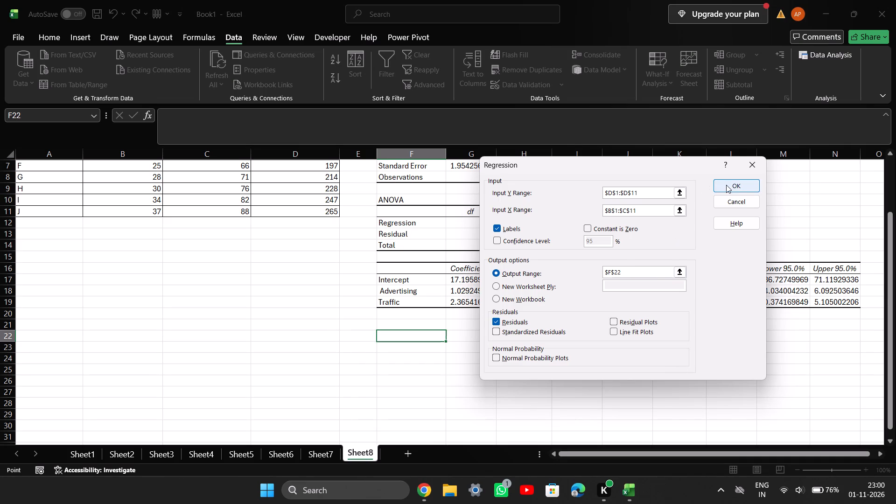
# Review the new regression output below row 22 and undo the last change to its residual output table.
pyautogui.scroll(-9, 564, 336)
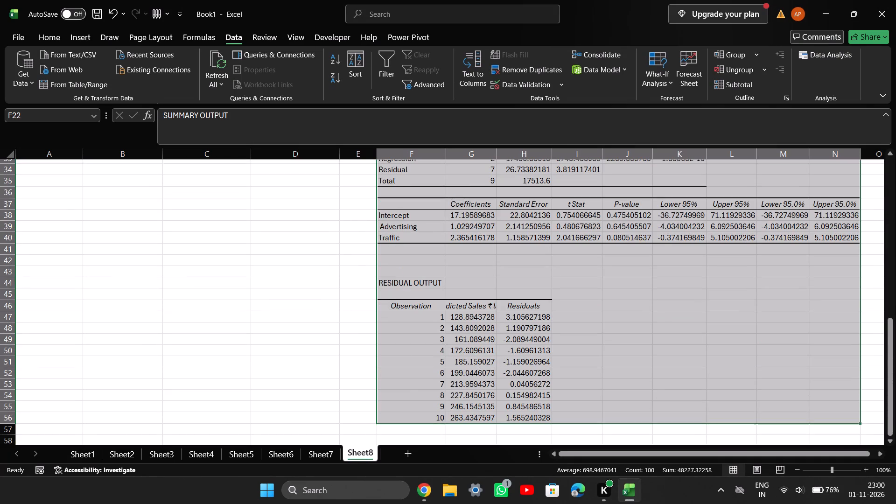
pyautogui.scroll(8, 562, 329)
pyautogui.hotkey('ctrl', 'z')
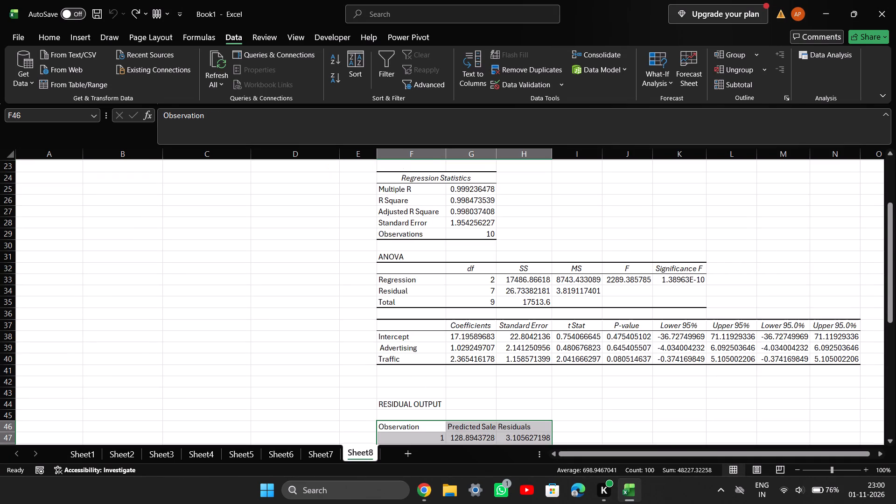
pyautogui.scroll(2, 514, 341)
pyautogui.scroll(-8, 514, 341)
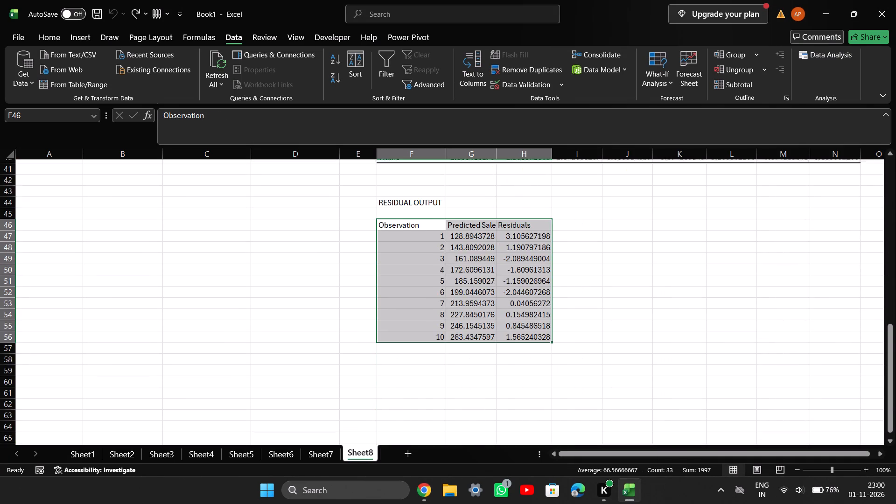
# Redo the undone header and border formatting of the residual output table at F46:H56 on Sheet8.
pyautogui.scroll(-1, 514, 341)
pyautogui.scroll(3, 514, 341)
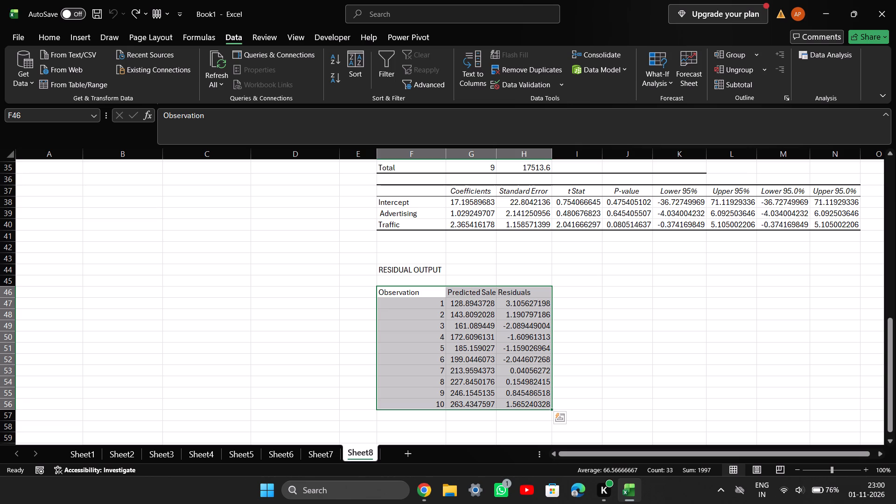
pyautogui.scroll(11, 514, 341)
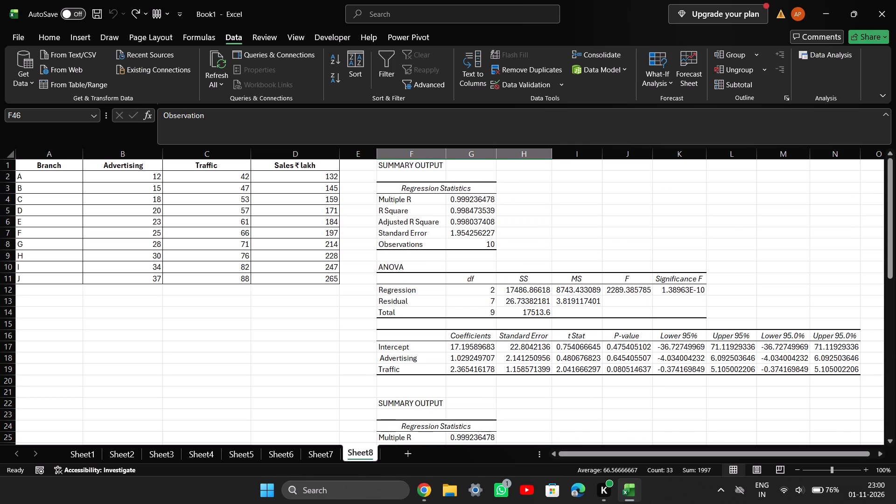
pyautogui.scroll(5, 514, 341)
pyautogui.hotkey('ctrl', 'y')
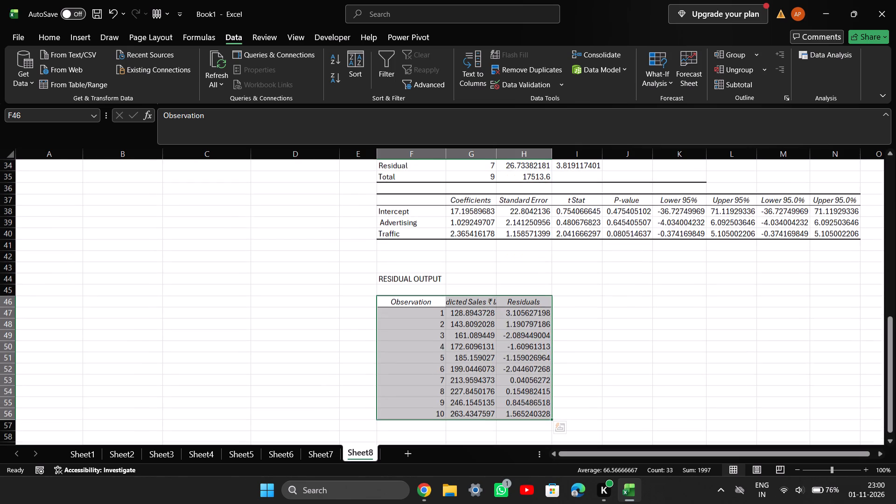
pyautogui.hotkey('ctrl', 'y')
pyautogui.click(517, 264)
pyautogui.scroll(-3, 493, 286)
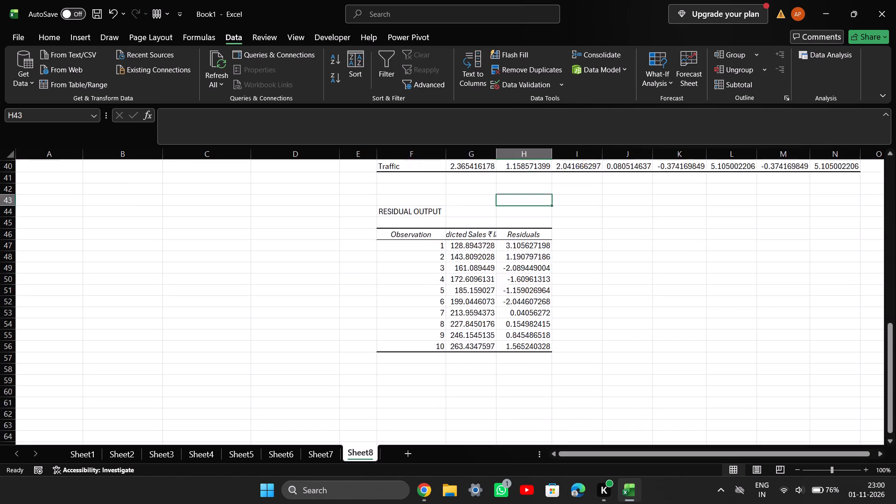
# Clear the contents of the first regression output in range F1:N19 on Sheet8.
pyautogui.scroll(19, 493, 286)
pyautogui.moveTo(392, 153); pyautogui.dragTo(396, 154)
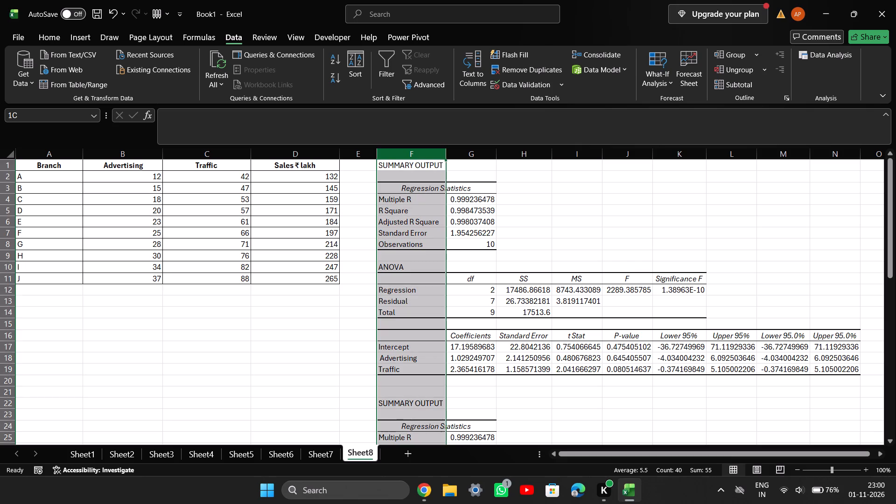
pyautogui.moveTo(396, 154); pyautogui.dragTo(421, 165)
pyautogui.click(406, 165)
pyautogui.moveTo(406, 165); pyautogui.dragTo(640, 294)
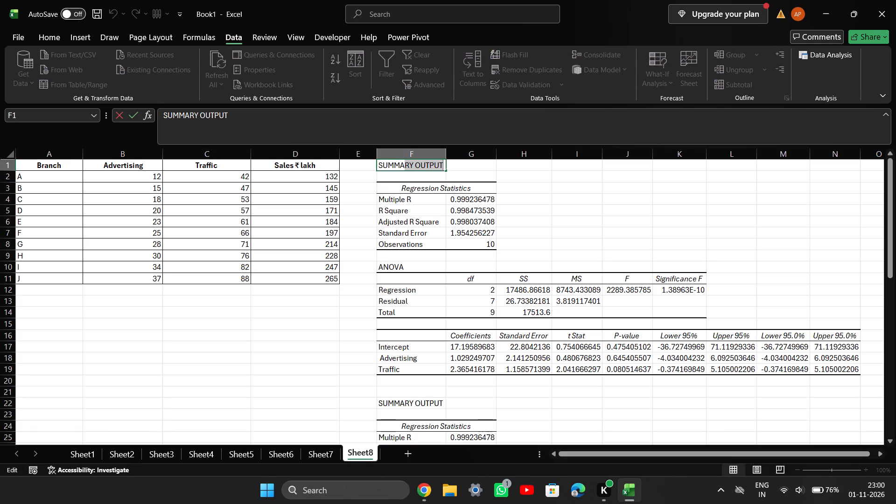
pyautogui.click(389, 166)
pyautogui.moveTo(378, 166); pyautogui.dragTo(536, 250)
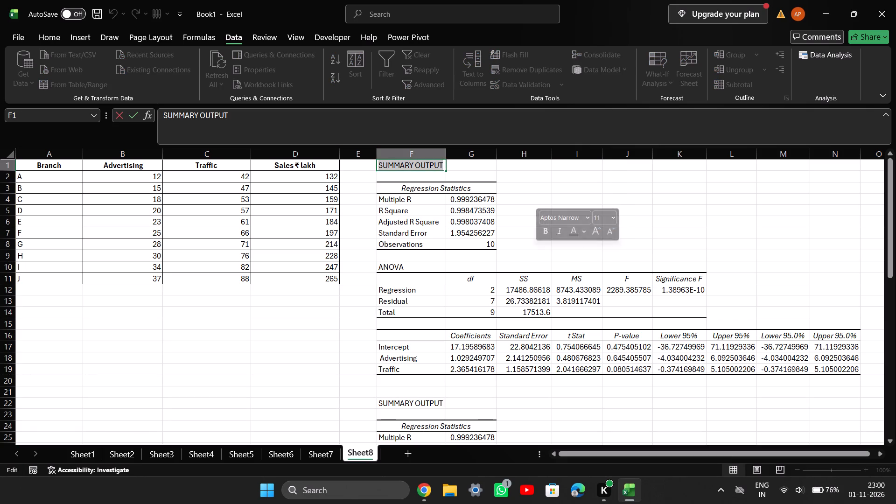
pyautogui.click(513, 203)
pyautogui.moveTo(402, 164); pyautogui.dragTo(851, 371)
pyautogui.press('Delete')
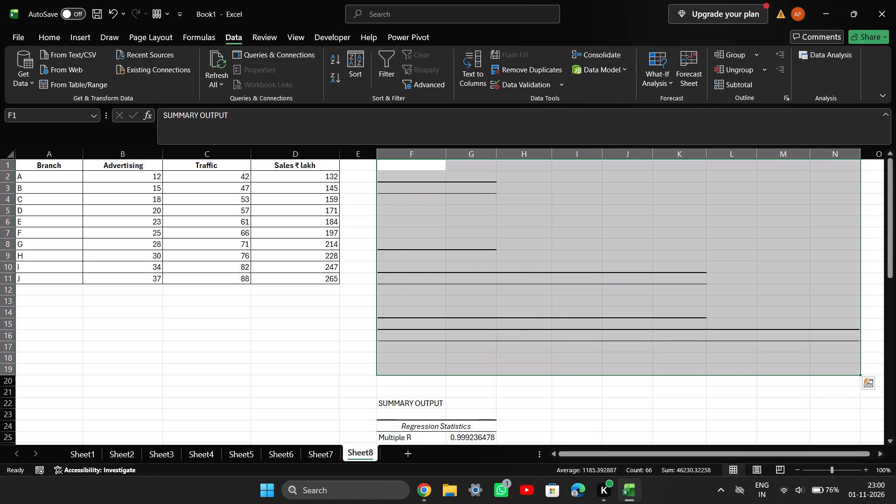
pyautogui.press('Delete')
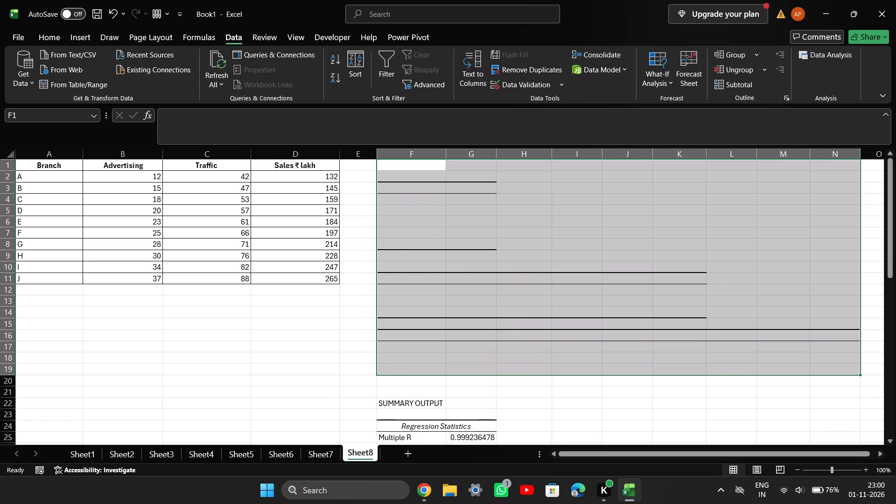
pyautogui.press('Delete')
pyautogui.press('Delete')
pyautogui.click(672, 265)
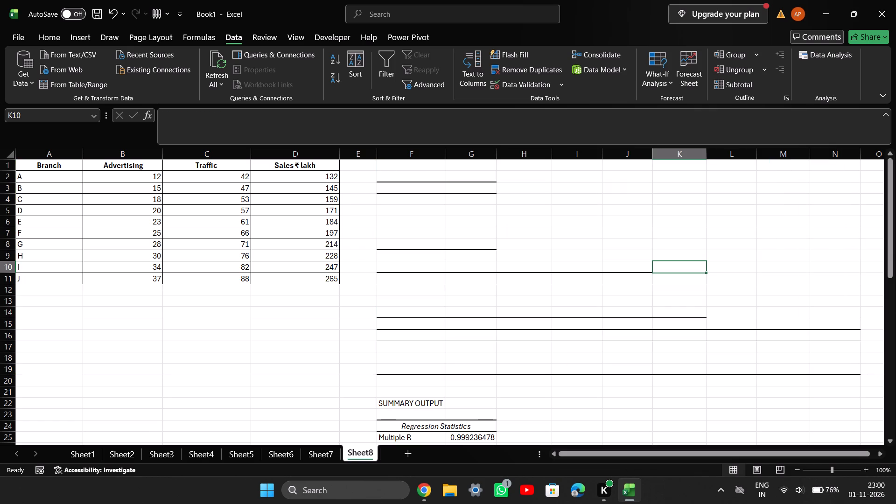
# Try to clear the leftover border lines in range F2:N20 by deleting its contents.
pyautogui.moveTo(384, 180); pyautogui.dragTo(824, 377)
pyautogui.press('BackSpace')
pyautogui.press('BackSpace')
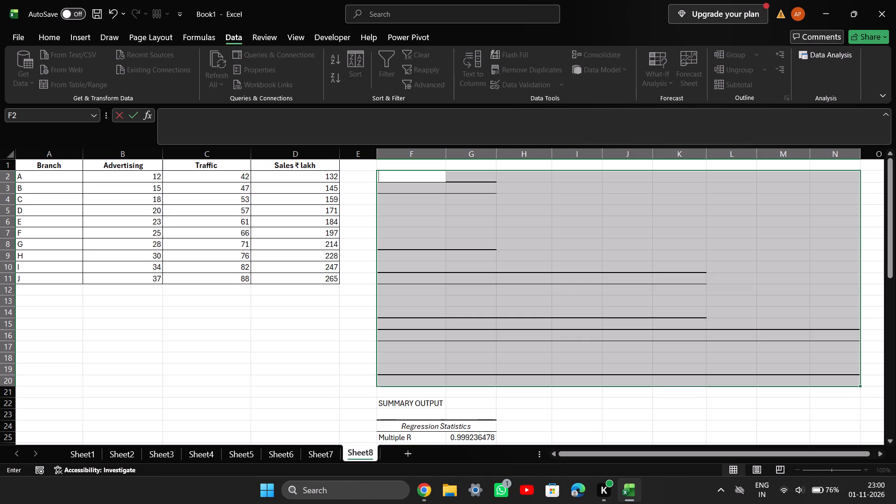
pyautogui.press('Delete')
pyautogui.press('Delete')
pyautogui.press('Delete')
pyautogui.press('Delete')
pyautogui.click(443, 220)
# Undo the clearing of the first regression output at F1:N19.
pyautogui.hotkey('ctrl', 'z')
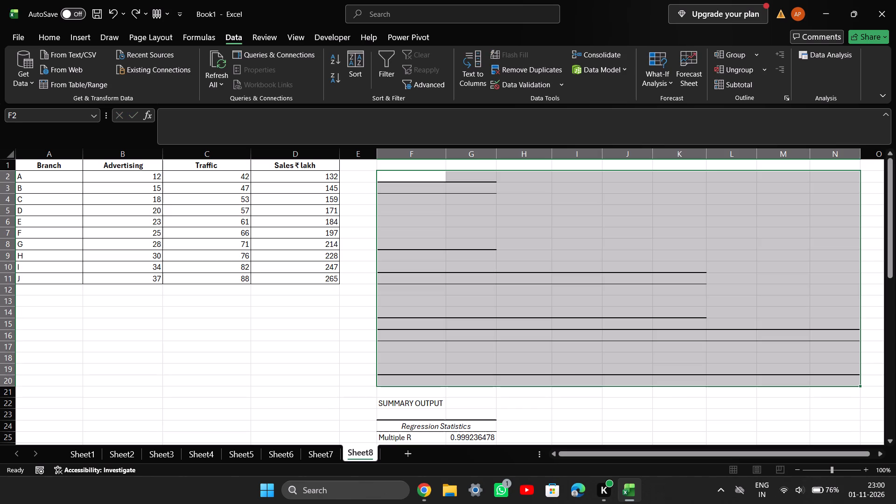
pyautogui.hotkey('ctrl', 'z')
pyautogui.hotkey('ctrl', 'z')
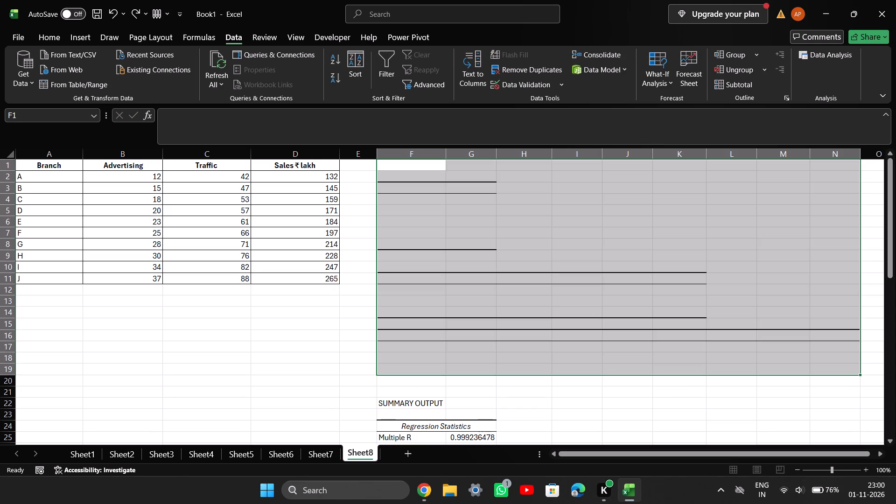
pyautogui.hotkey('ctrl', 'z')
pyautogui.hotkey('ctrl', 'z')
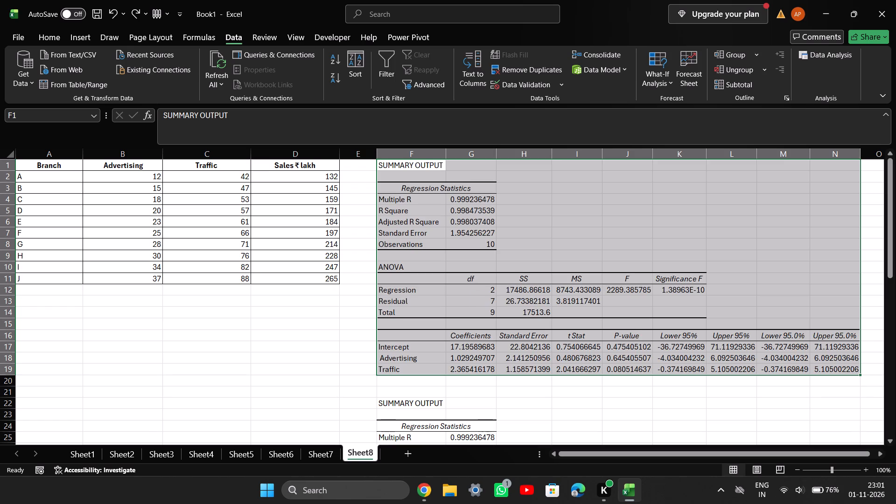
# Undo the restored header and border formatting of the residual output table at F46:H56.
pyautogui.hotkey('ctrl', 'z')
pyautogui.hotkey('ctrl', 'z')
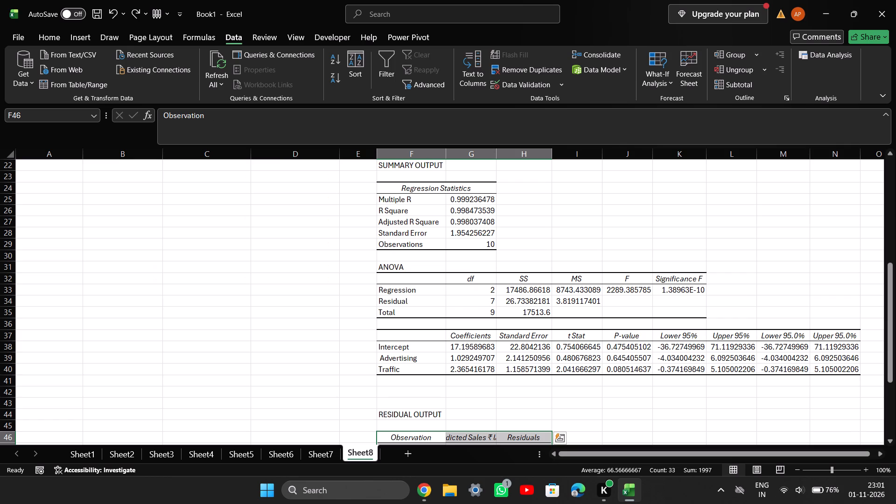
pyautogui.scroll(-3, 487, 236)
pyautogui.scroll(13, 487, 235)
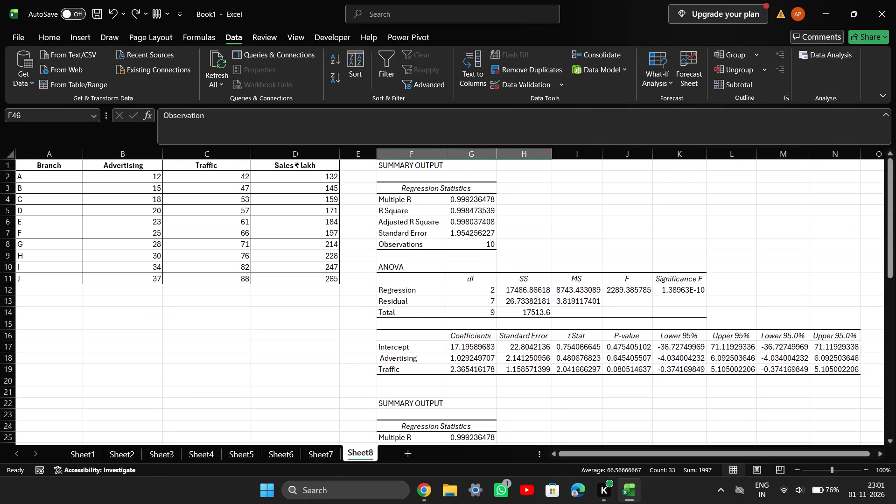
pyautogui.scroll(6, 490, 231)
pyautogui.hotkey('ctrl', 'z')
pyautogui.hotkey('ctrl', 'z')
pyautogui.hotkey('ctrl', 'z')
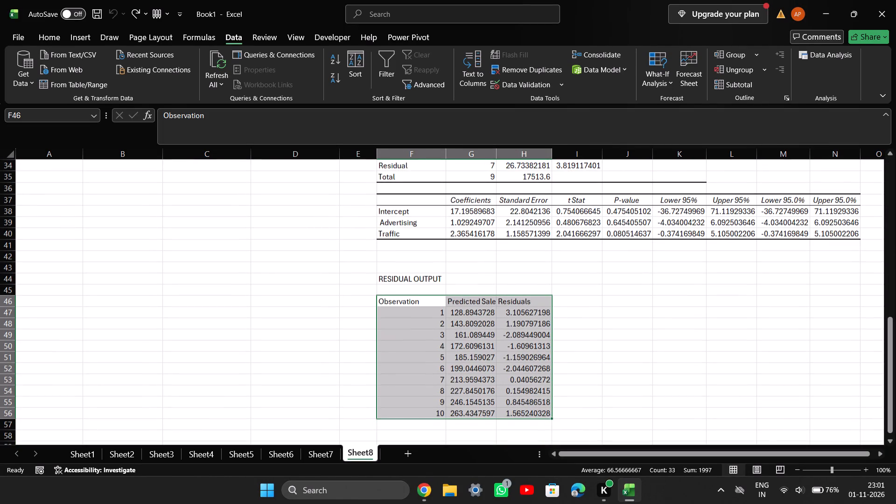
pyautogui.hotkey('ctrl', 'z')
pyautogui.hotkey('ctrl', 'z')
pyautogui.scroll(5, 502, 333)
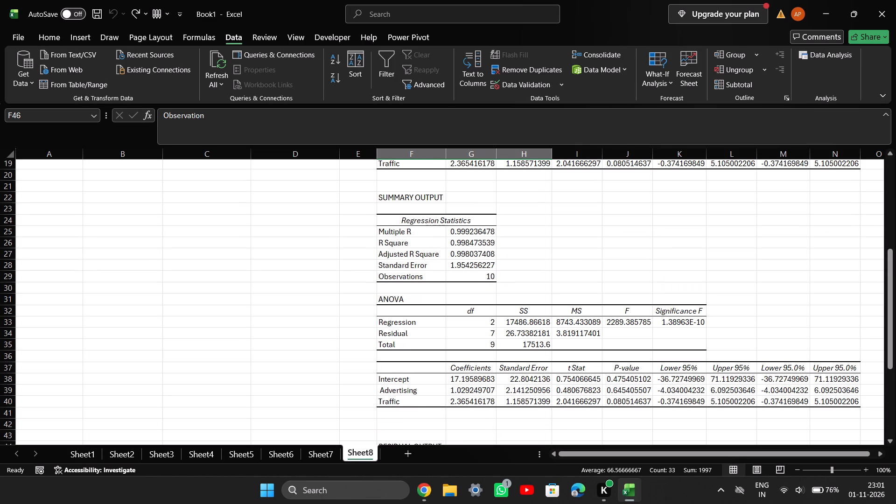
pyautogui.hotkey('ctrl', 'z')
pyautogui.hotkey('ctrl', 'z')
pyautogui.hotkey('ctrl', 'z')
# Review both regression outputs and the residual output table on Sheet8.
pyautogui.keyDown('ctrl'); pyautogui.scroll(7, 503, 332); pyautogui.keyUp('ctrl')
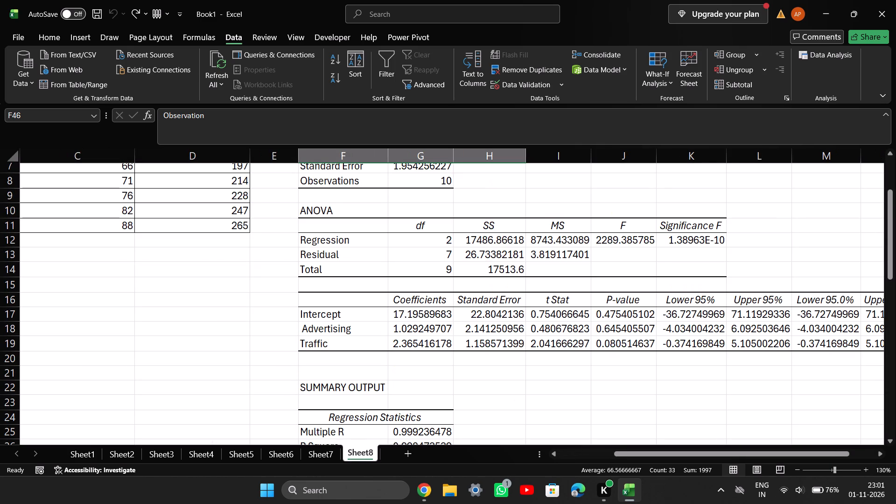
pyautogui.keyDown('ctrl'); pyautogui.scroll(-5, 254, 265); pyautogui.keyUp('ctrl')
pyautogui.keyDown('ctrl'); pyautogui.scroll(8, 254, 265); pyautogui.keyUp('ctrl')
pyautogui.keyDown('ctrl'); pyautogui.scroll(-4, 254, 265); pyautogui.keyUp('ctrl')
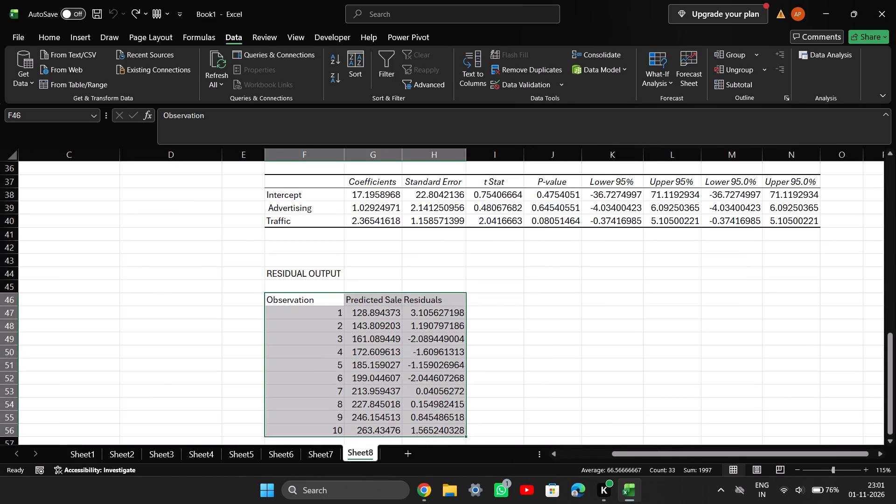
pyautogui.keyDown('ctrl'); pyautogui.scroll(-3, 254, 265); pyautogui.keyUp('ctrl')
pyautogui.keyDown('ctrl'); pyautogui.scroll(2, 254, 265); pyautogui.keyUp('ctrl')
pyautogui.scroll(4, 254, 265)
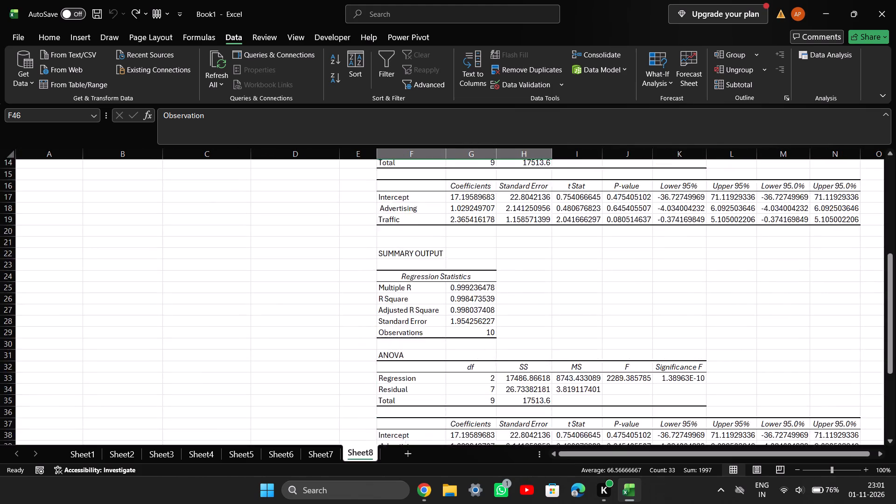
pyautogui.scroll(11, 254, 265)
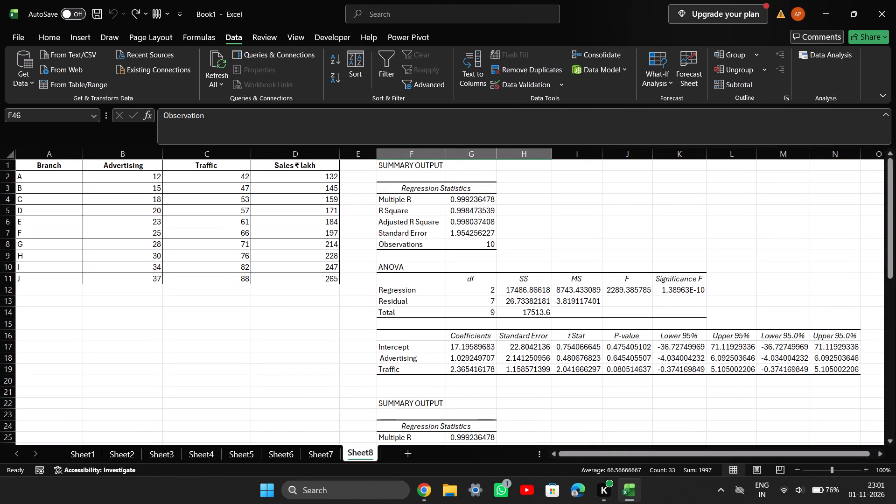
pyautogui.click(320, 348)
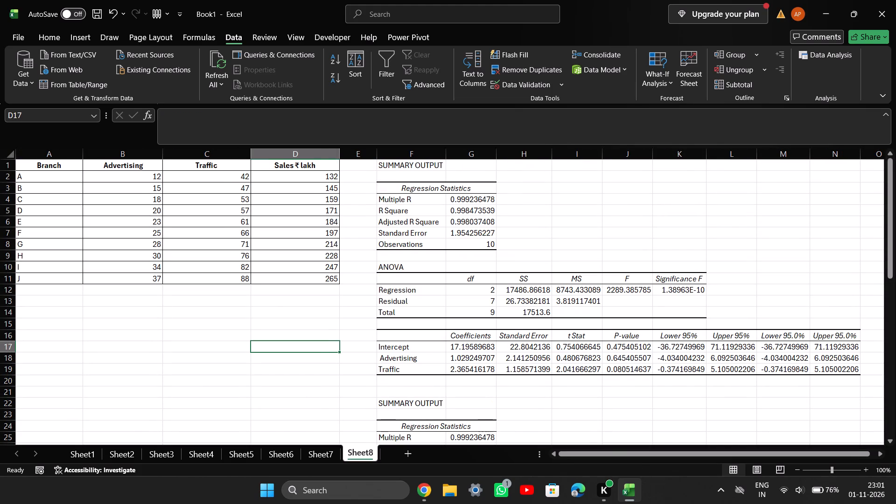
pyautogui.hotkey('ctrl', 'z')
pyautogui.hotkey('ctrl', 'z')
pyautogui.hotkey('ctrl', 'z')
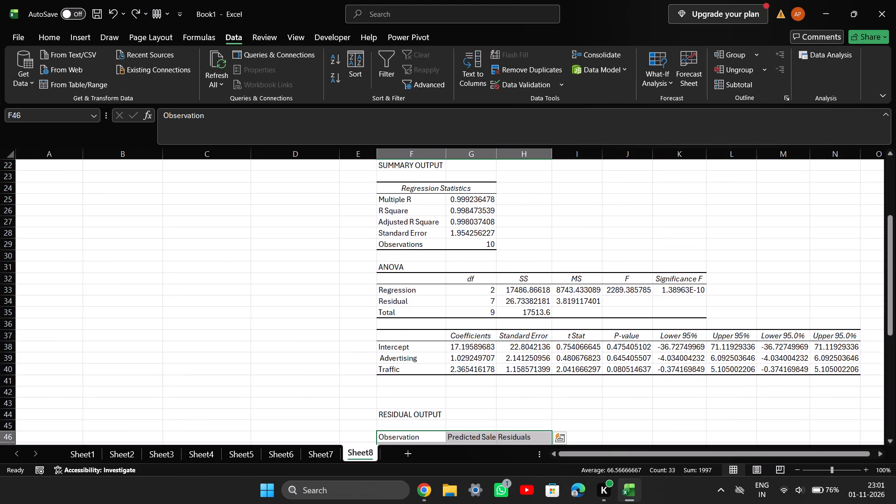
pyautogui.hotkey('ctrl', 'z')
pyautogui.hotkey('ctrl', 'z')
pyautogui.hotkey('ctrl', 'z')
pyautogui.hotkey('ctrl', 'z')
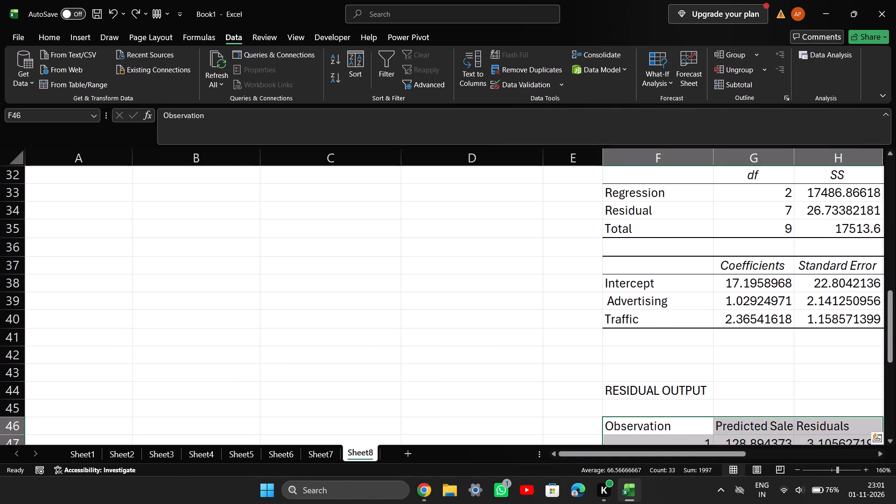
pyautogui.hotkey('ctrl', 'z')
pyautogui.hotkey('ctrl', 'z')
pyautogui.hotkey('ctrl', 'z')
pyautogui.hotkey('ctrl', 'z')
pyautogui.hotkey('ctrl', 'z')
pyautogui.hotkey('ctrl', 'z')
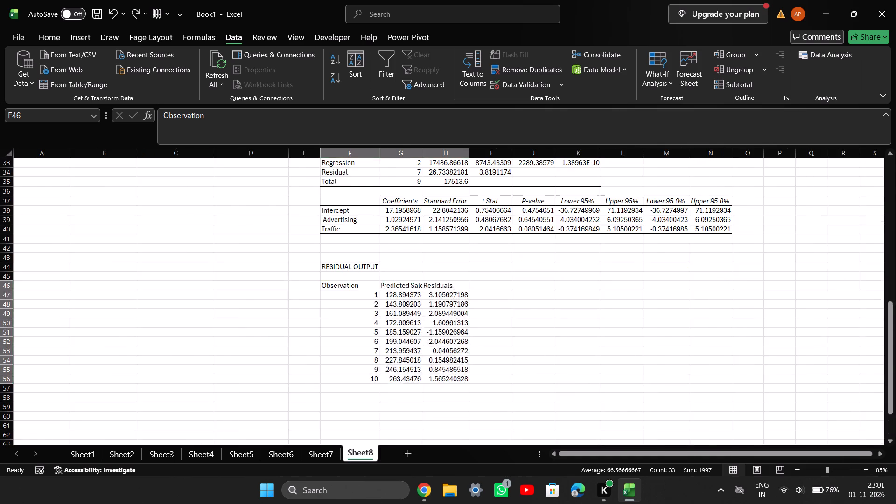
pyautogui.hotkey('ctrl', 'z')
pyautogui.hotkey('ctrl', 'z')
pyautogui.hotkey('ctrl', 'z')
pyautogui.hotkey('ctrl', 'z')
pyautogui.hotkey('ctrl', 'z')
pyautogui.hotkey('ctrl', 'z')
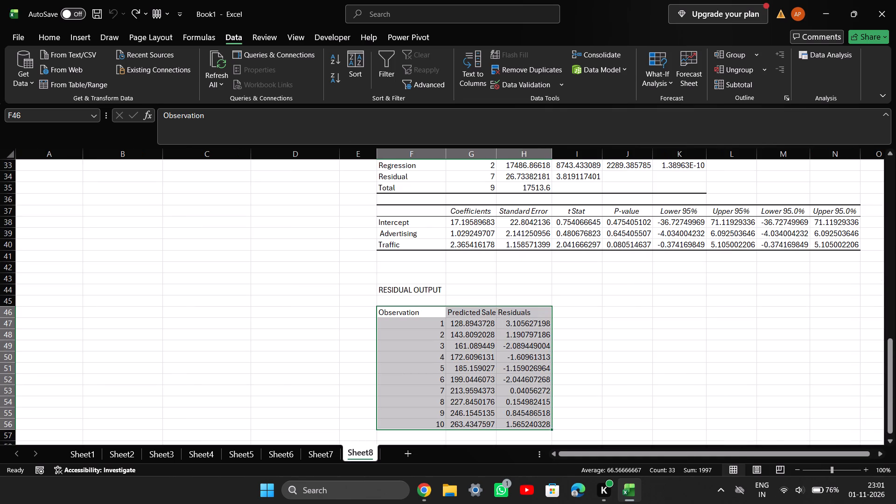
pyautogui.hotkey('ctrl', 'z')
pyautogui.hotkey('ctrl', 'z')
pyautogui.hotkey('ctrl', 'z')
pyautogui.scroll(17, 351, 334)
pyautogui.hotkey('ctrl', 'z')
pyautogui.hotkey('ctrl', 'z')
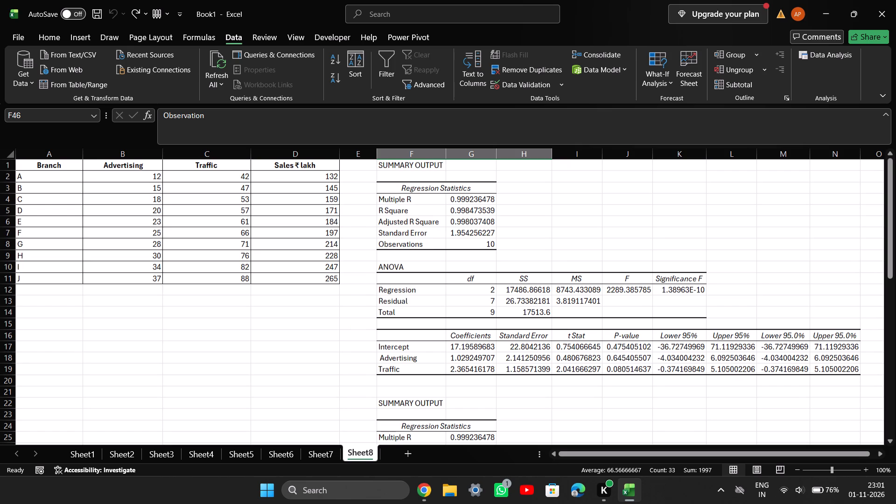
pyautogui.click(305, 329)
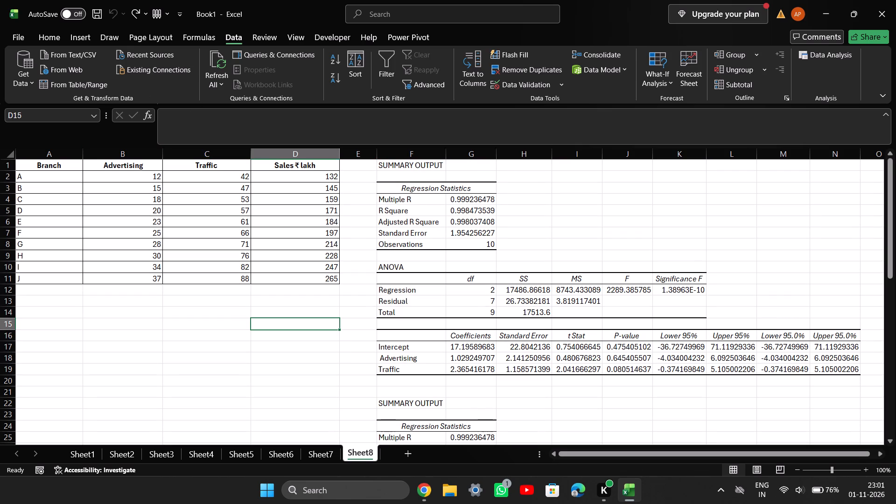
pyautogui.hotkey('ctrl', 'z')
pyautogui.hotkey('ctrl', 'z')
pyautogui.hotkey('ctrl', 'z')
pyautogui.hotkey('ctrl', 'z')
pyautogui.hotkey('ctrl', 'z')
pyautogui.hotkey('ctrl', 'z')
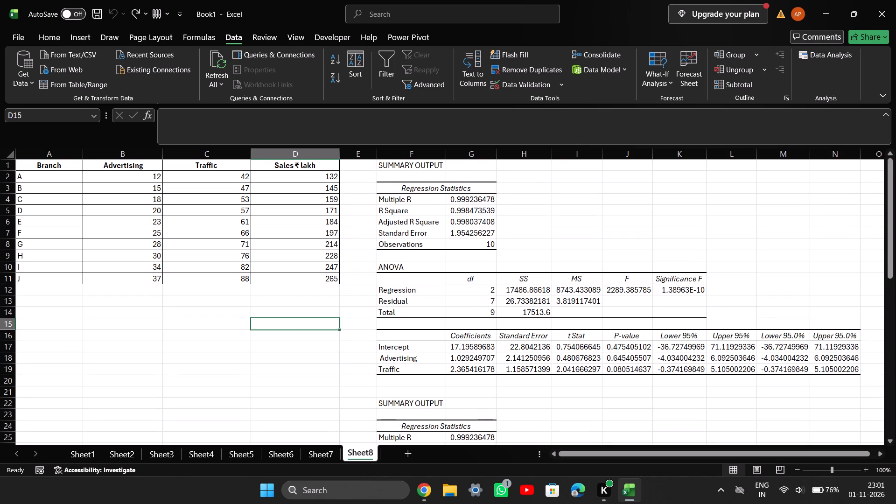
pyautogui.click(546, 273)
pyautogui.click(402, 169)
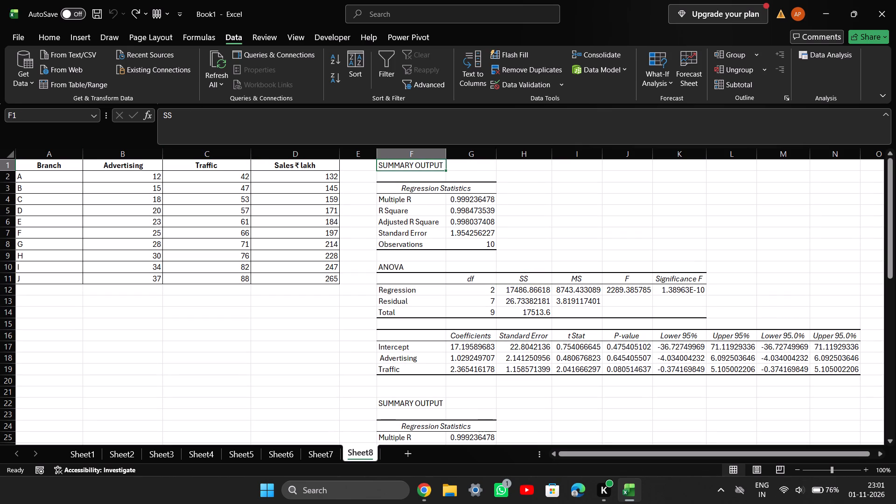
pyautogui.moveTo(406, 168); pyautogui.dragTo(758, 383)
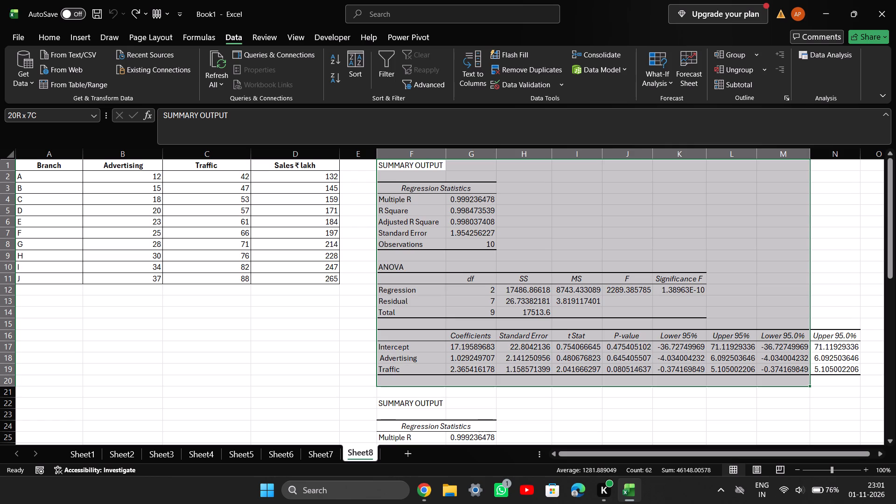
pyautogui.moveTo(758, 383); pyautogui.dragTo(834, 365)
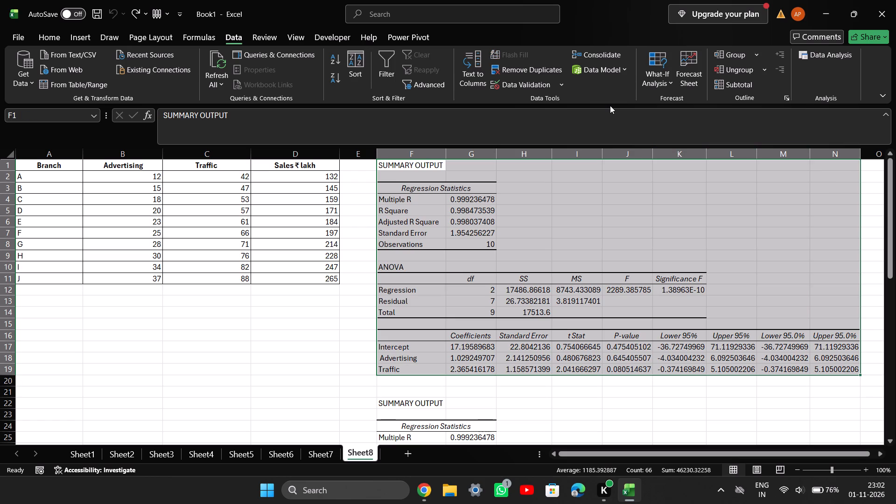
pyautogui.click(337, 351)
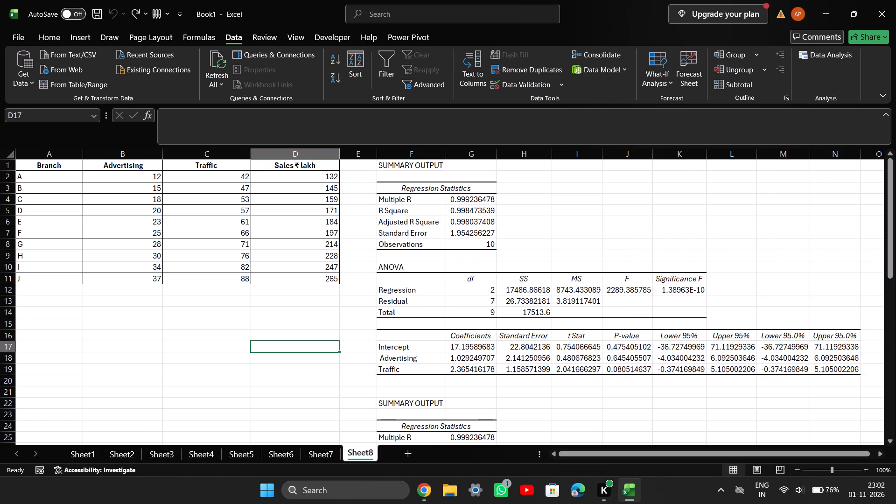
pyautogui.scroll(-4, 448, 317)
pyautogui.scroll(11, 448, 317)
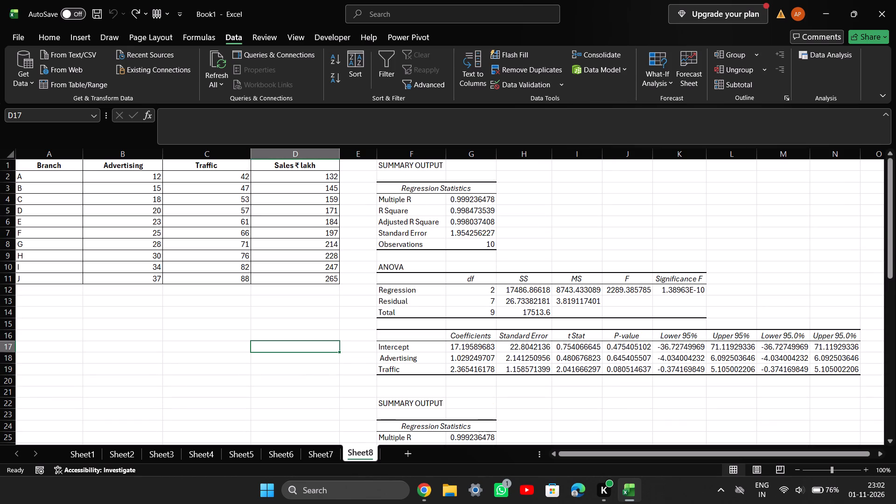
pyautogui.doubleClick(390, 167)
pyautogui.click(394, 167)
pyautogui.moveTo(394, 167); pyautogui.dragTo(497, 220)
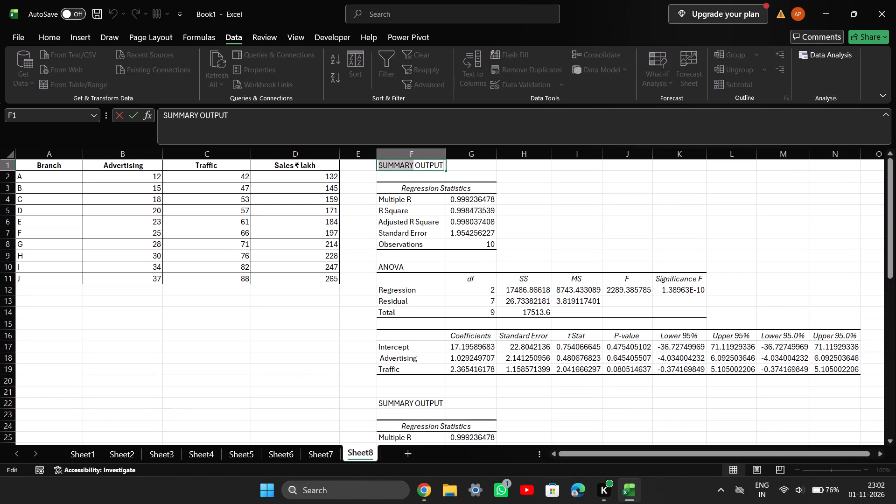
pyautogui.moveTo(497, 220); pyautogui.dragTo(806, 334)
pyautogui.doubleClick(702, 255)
# Clear the contents of the first regression output in range F1:N19 on Sheet8.
pyautogui.moveTo(404, 166); pyautogui.dragTo(419, 170)
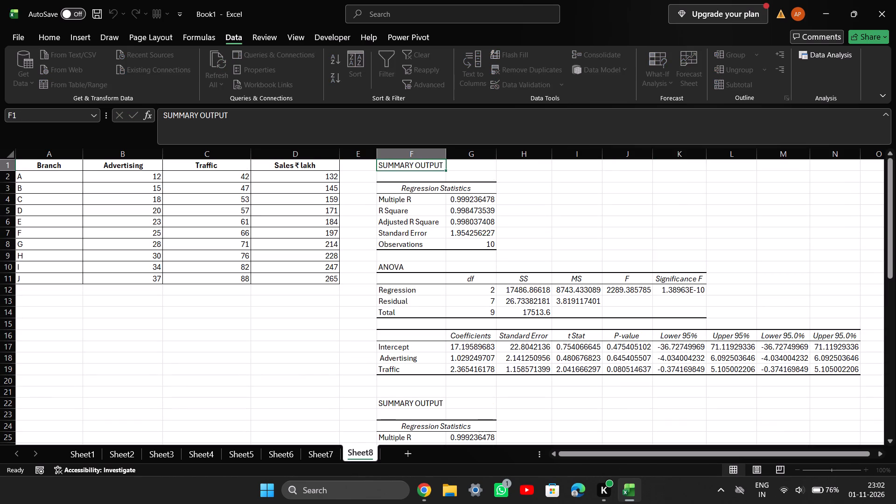
pyautogui.moveTo(419, 170); pyautogui.dragTo(847, 369)
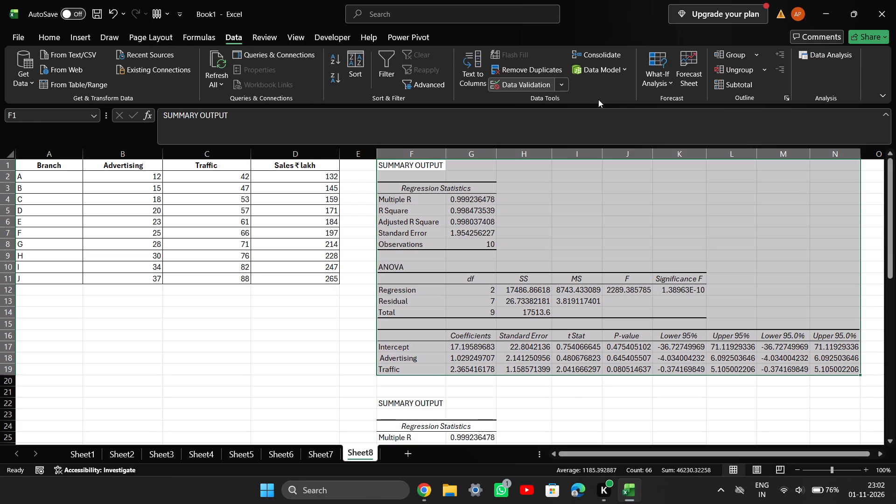
pyautogui.press('Delete')
pyautogui.press('Delete')
pyautogui.press('Delete')
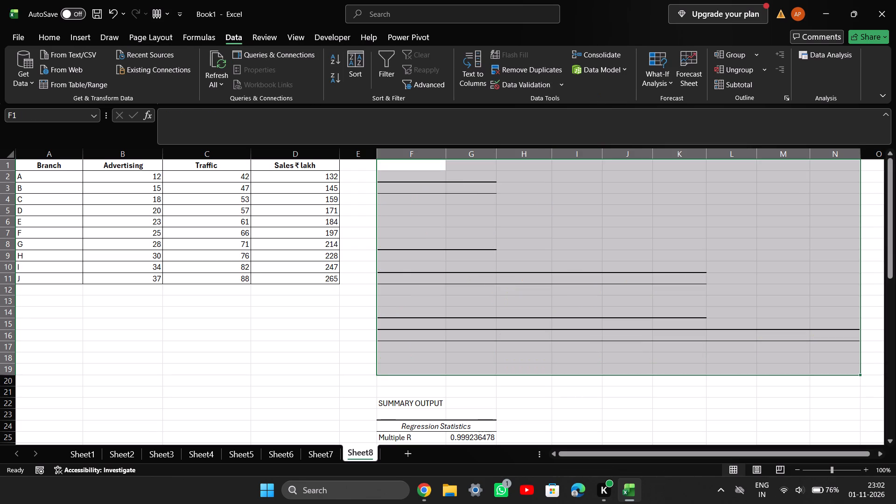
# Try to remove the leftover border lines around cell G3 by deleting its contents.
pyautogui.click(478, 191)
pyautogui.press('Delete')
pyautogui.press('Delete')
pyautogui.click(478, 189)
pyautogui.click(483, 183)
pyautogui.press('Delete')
# Move the second regression output with its residual table from F22:N56 up to F1:N35, replacing the cleared first output.
pyautogui.scroll(-5, 608, 324)
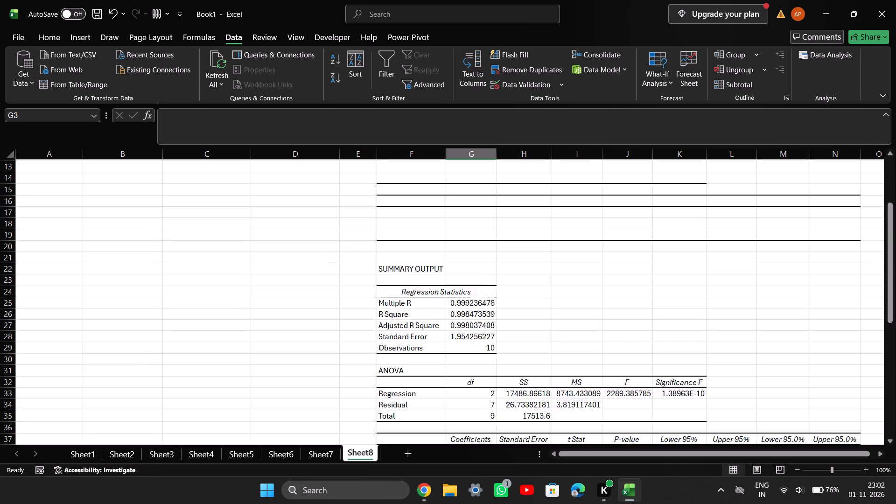
pyautogui.moveTo(421, 235); pyautogui.dragTo(696, 440)
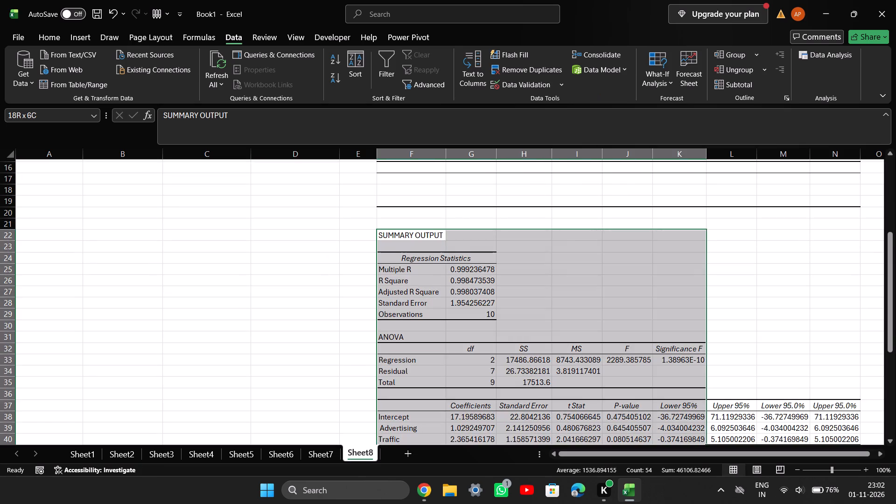
pyautogui.moveTo(696, 440); pyautogui.dragTo(649, 460)
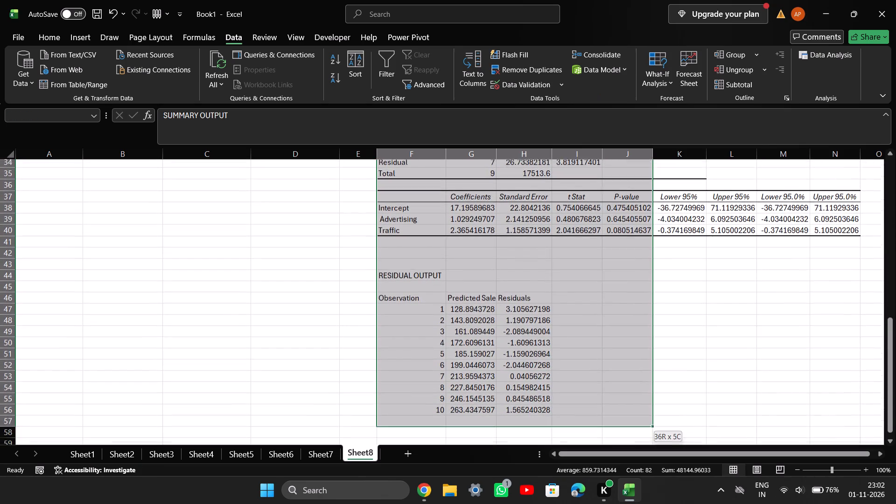
pyautogui.moveTo(649, 460); pyautogui.dragTo(753, 358)
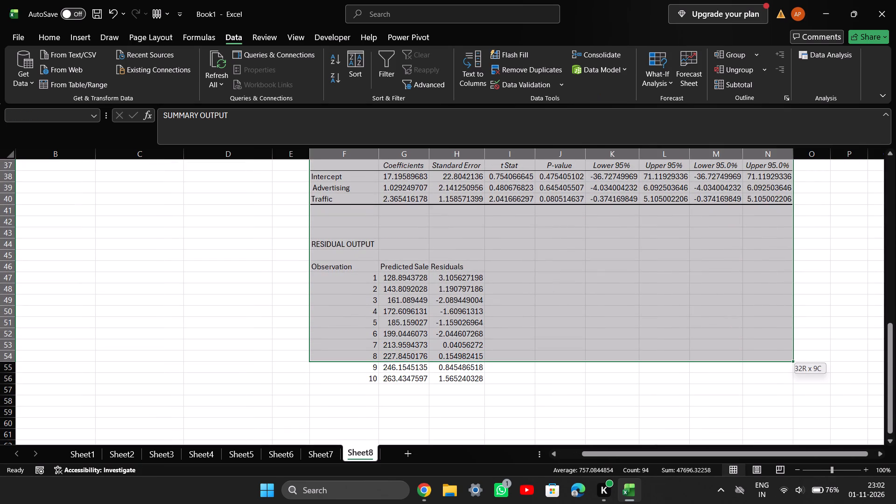
pyautogui.moveTo(753, 358); pyautogui.dragTo(754, 379)
pyautogui.scroll(6, 658, 377)
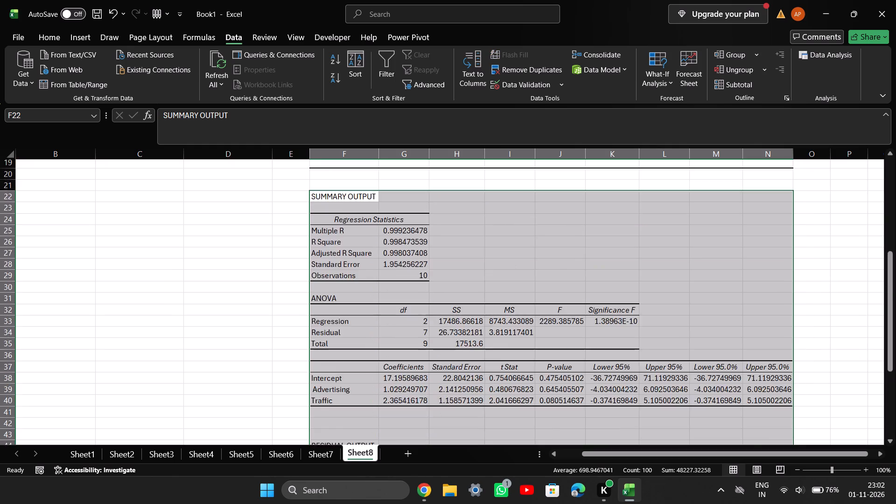
pyautogui.scroll(4, 658, 377)
pyautogui.scroll(3, 584, 334)
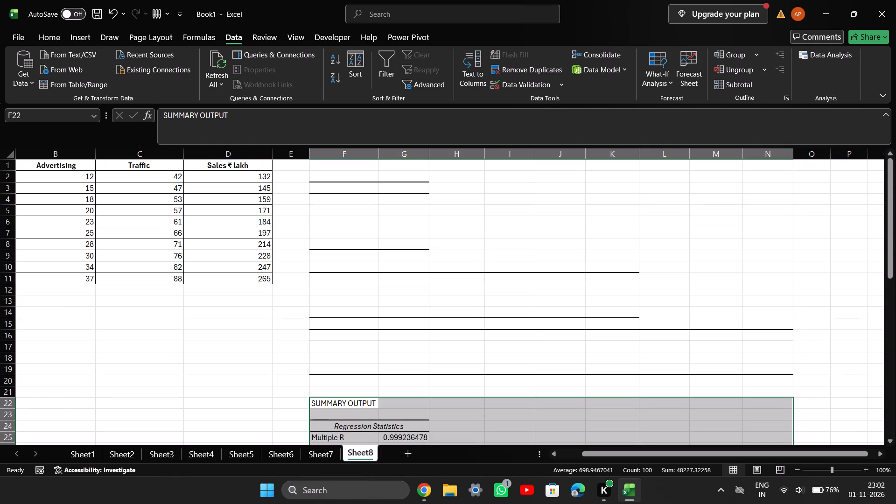
pyautogui.moveTo(574, 397); pyautogui.dragTo(588, 157)
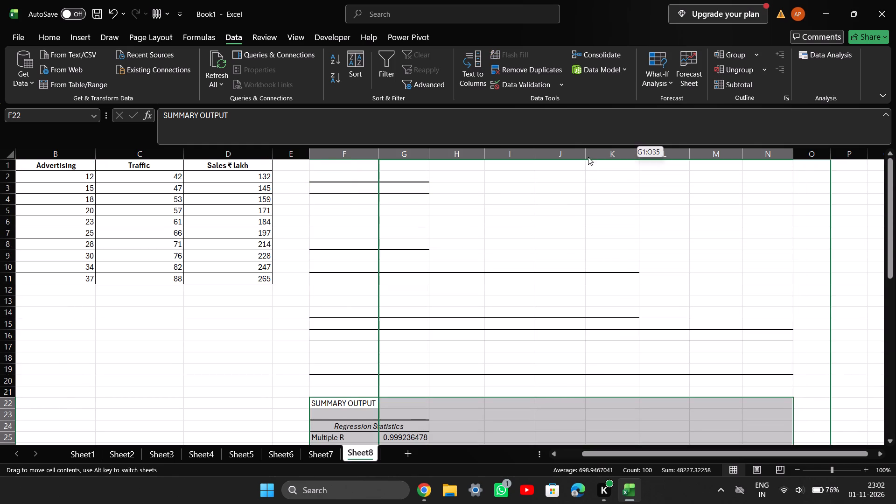
pyautogui.moveTo(588, 157); pyautogui.dragTo(558, 186)
pyautogui.scroll(5, 558, 184)
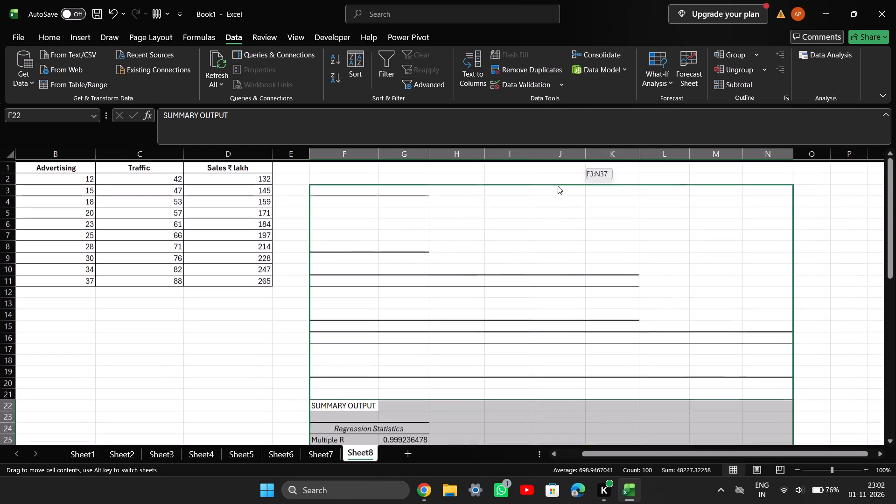
pyautogui.moveTo(558, 186); pyautogui.dragTo(549, 164)
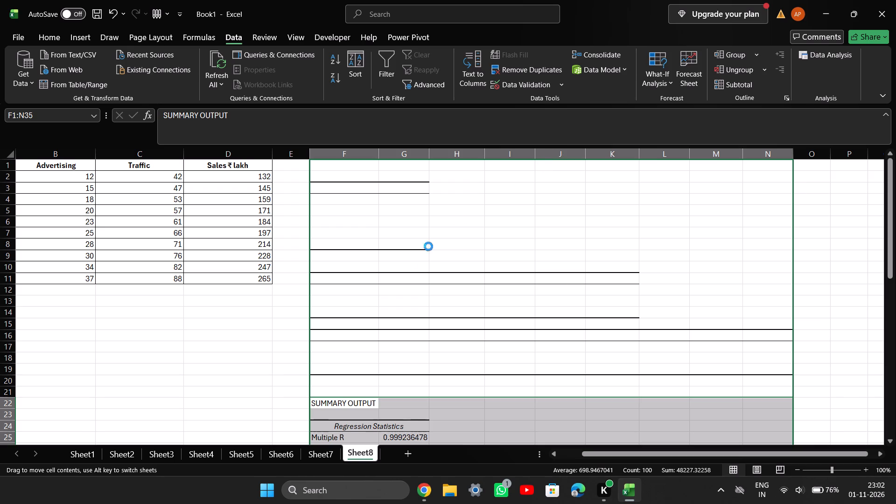
pyautogui.click(272, 318)
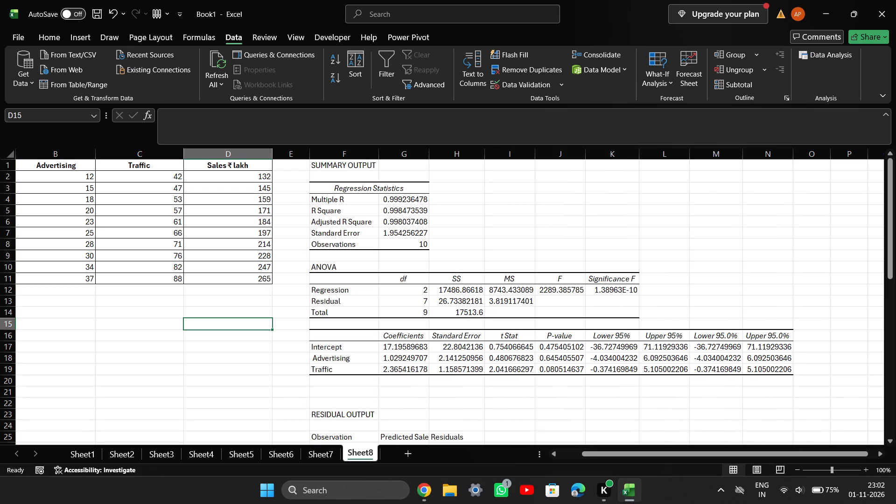
# Review the relocated regression summary, ANOVA, coefficients and residual output tables on Sheet8.
pyautogui.scroll(-7, 495, 291)
pyautogui.scroll(11, 495, 291)
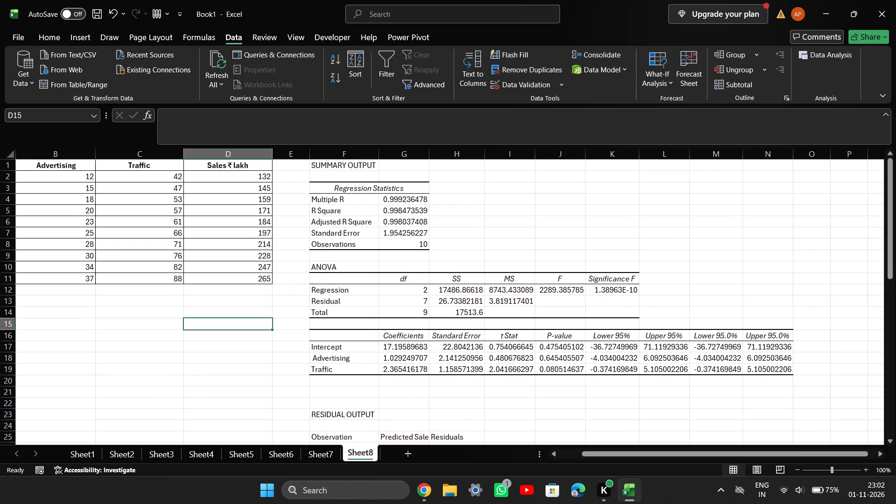
pyautogui.click(648, 235)
pyautogui.scroll(-4, 495, 317)
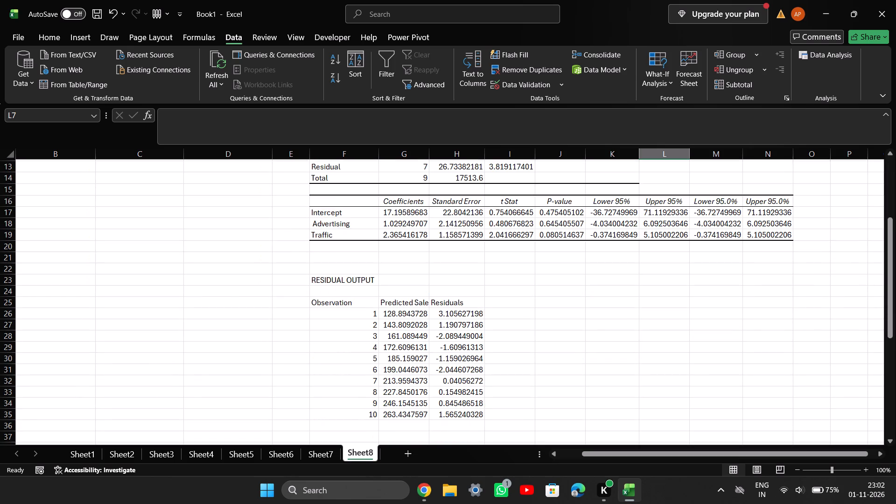
pyautogui.scroll(11, 518, 316)
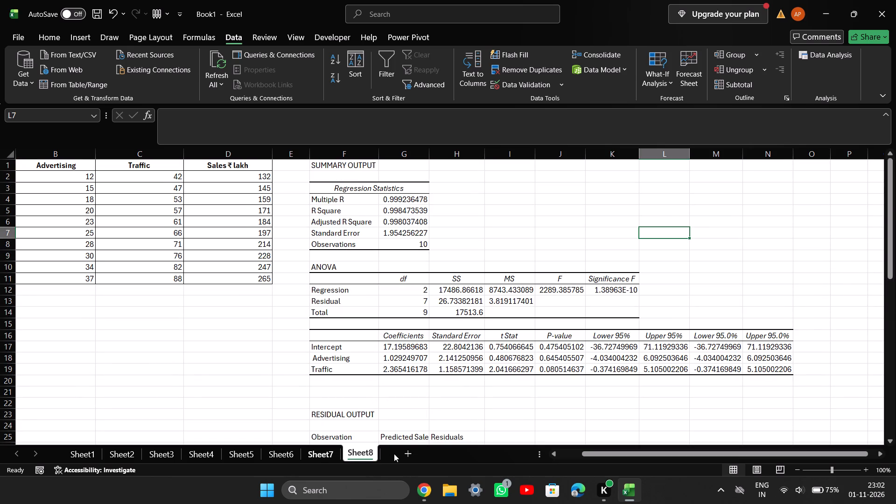
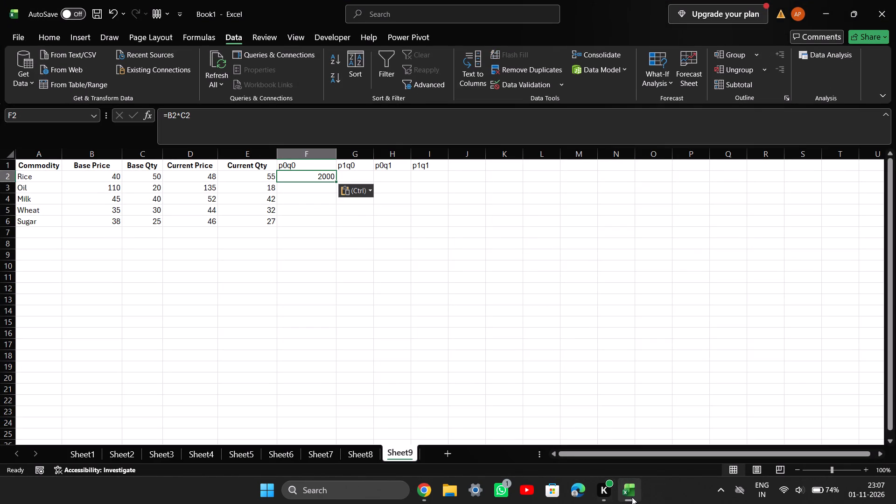
# Copy the G2 formula =D2*C2 from ChatGPT and paste it into cell G2 of Sheet9 in Excel.
pyautogui.click(632, 497)
pyautogui.scroll(-2, 659, 361)
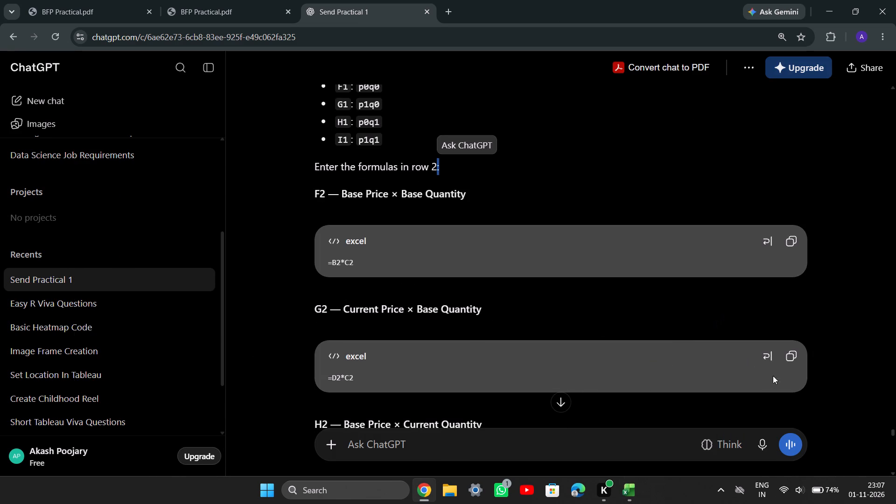
pyautogui.click(793, 350)
pyautogui.click(626, 497)
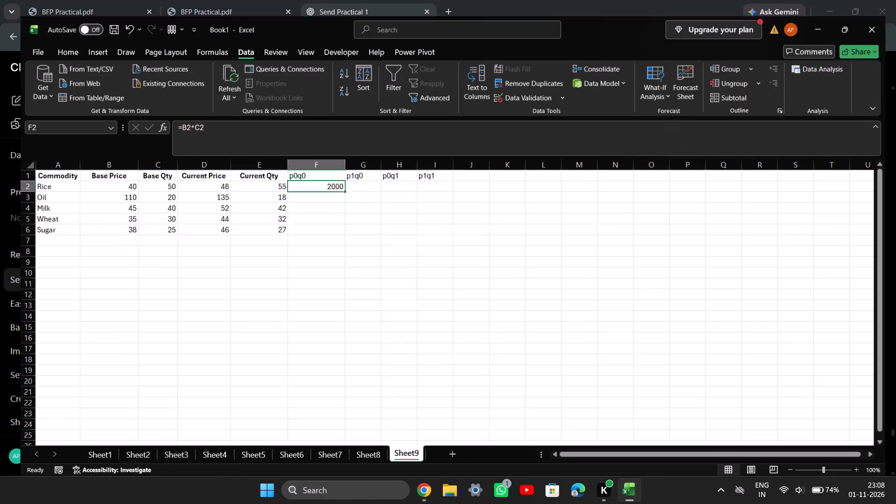
pyautogui.click(361, 183)
pyautogui.click(362, 175)
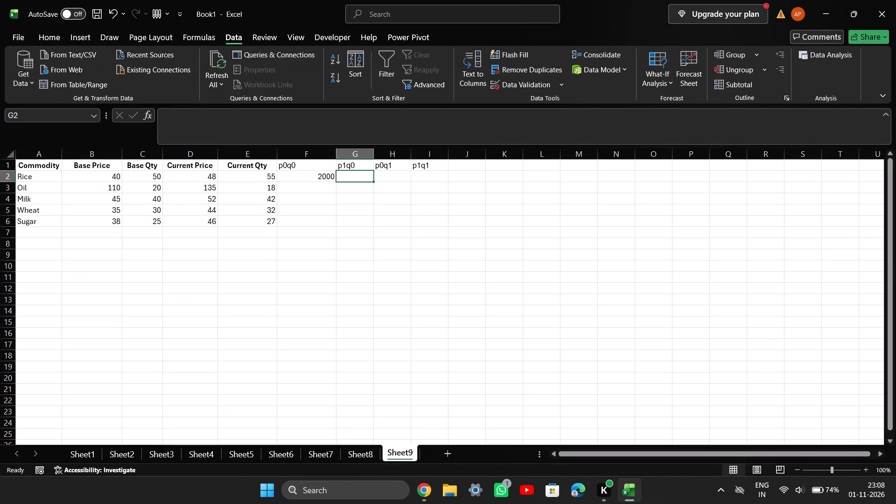
pyautogui.hotkey('ctrl', 'v')
pyautogui.keyDown('ctrl'); pyautogui.moveTo(362, 175); pyautogui.dragTo(406, 200); pyautogui.keyUp('ctrl')
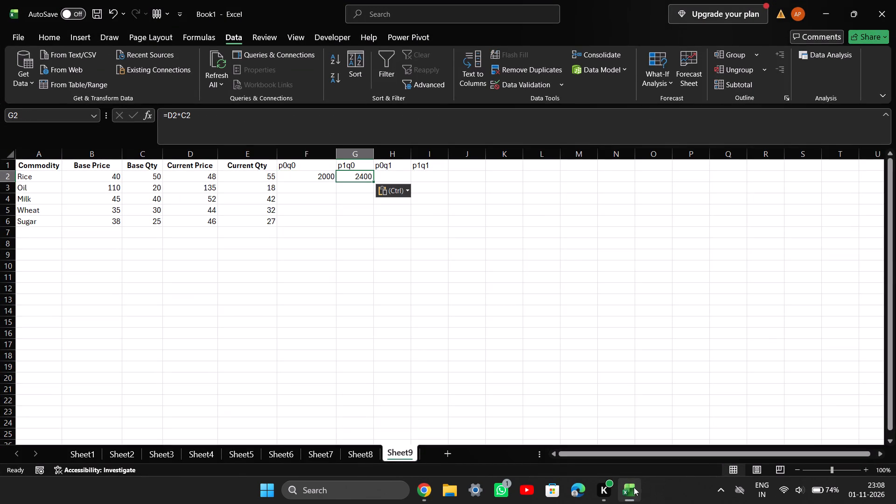
# Copy the formula =D2*E2 from ChatGPT and paste it into cell H2 under p0q1 in Excel's Sheet9.
pyautogui.click(627, 487)
pyautogui.scroll(-3, 581, 337)
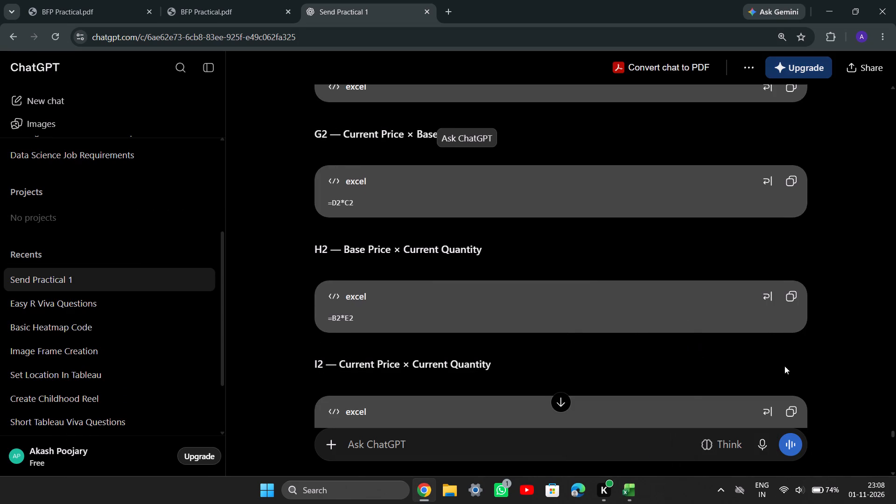
pyautogui.click(796, 405)
pyautogui.click(626, 497)
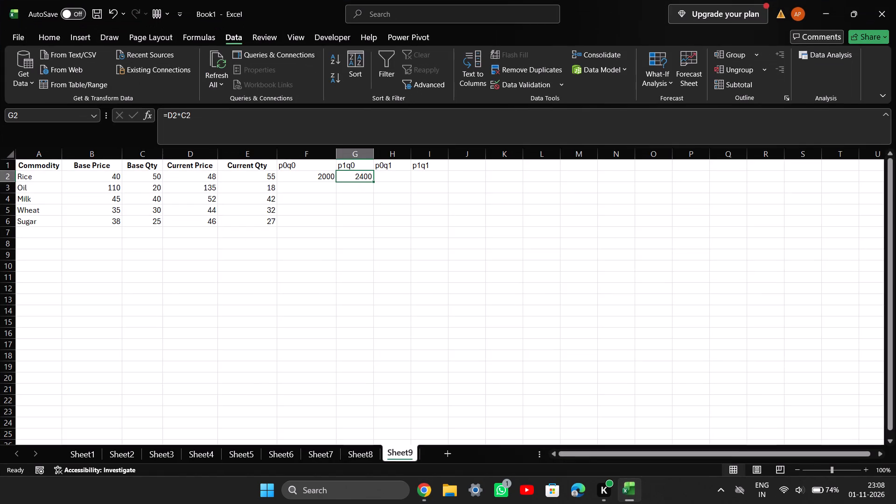
pyautogui.click(395, 179)
pyautogui.hotkey('ctrl', 'v')
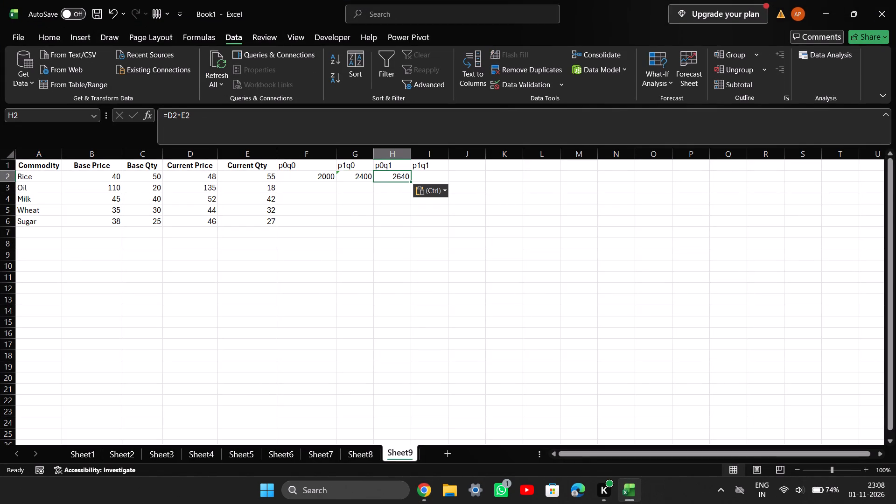
# Copy the I2 formula =D2*E2 from ChatGPT and paste it into cell I2 under p1q1 in Excel's Sheet9.
pyautogui.click(637, 502)
pyautogui.scroll(-3, 639, 409)
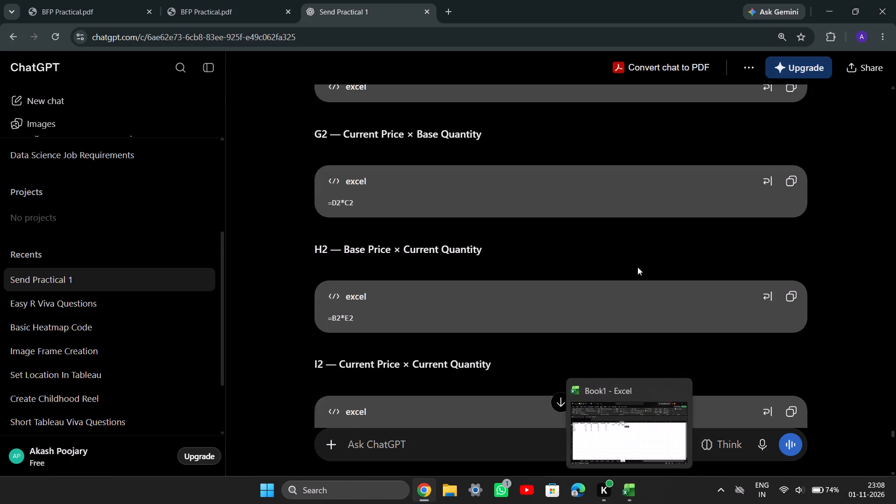
pyautogui.scroll(-3, 636, 276)
pyautogui.click(794, 230)
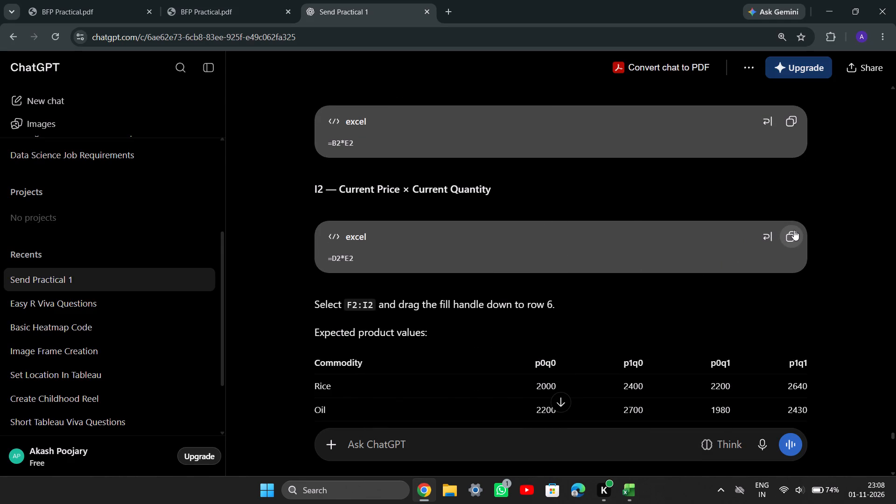
pyautogui.click(633, 485)
pyautogui.click(417, 174)
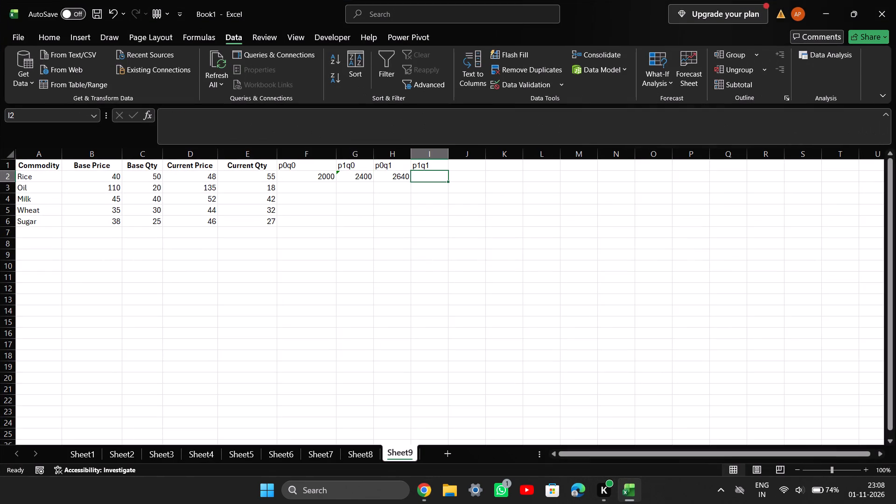
pyautogui.hotkey('ctrl', 'v')
# Fill the row 2 formulas of the four product columns F to I down to row 6.
pyautogui.doubleClick(335, 180)
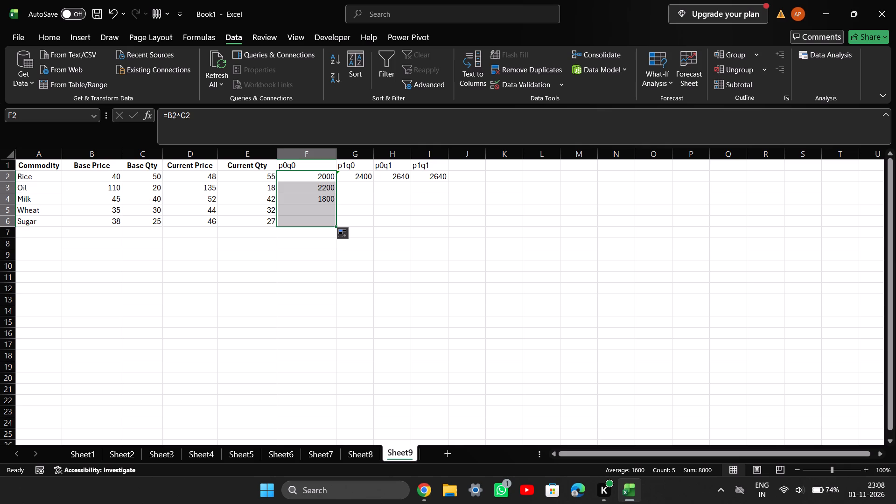
pyautogui.doubleClick(372, 180)
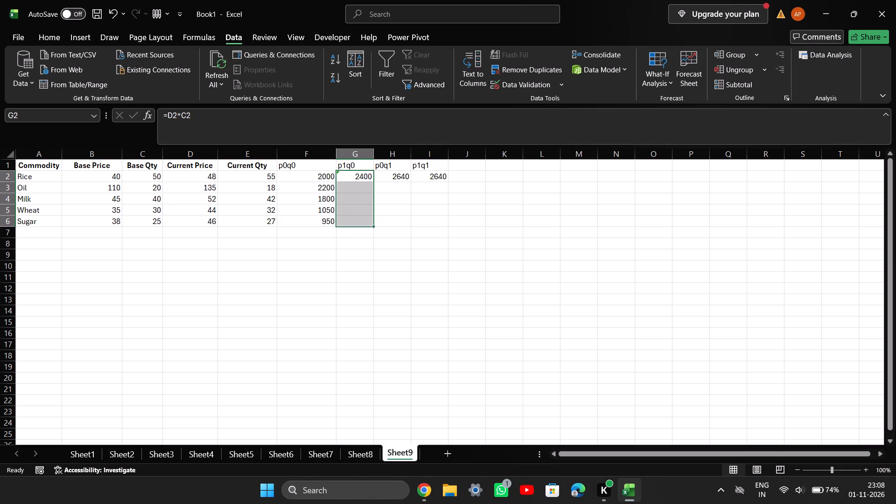
pyautogui.doubleClick(408, 179)
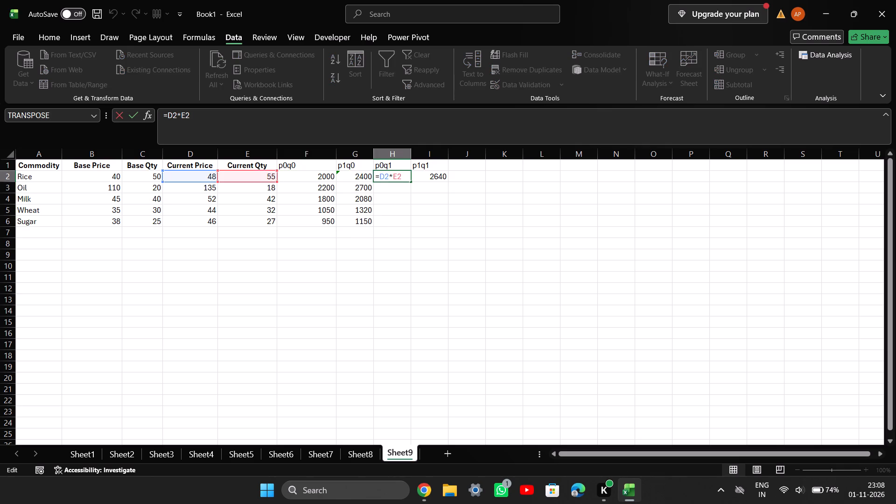
pyautogui.doubleClick(413, 182)
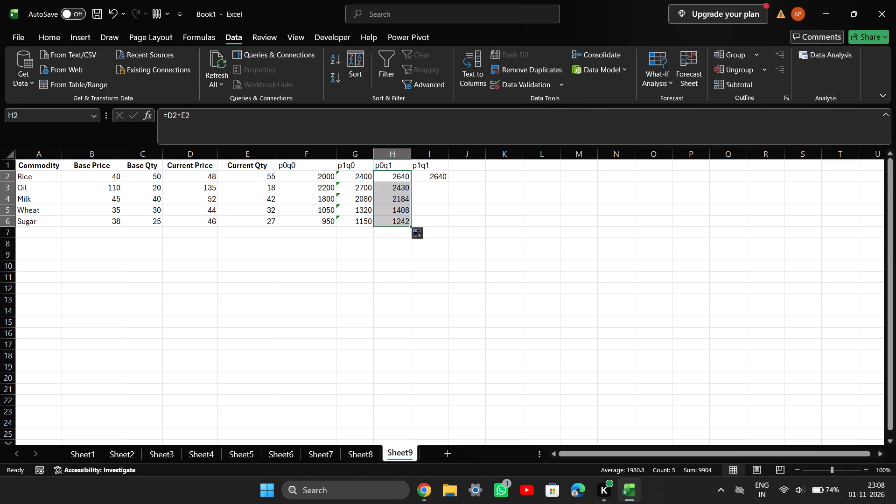
pyautogui.doubleClick(446, 180)
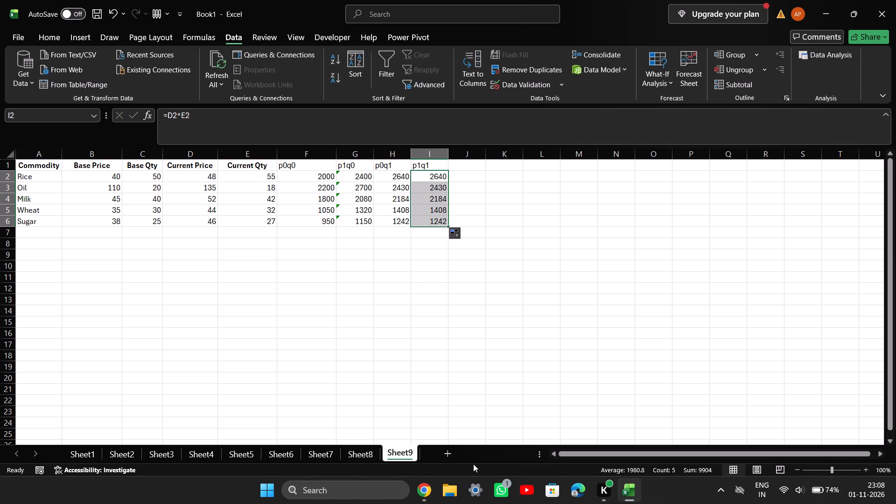
# Copy the F7 formula =SUM(F2:F6) from ChatGPT and paste it into cell F7 under p0q0 in Excel's Sheet9.
pyautogui.click(431, 490)
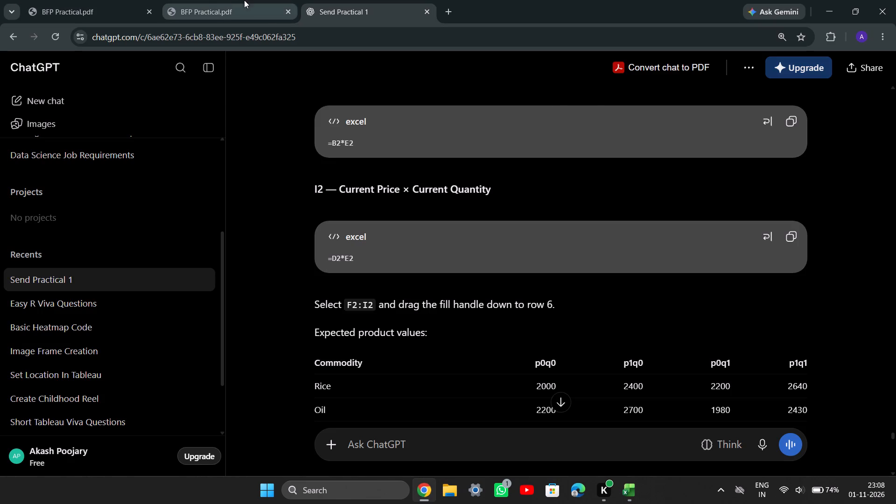
pyautogui.click(217, 0)
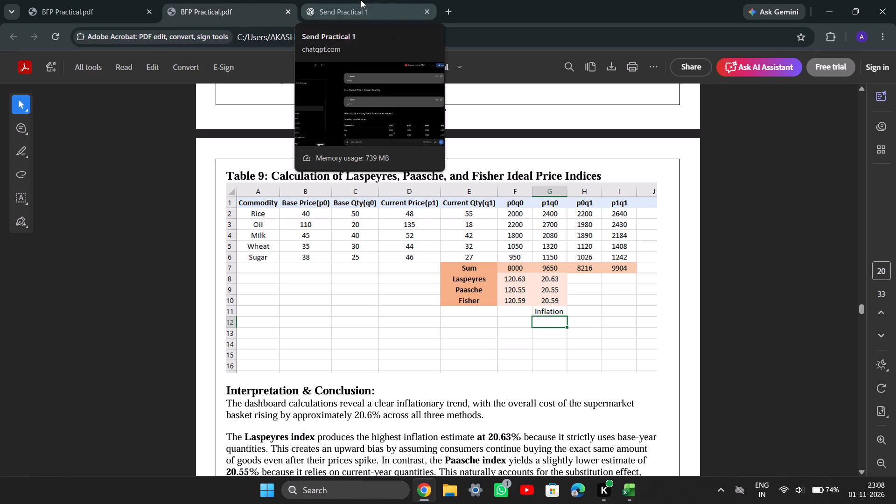
pyautogui.click(361, 0)
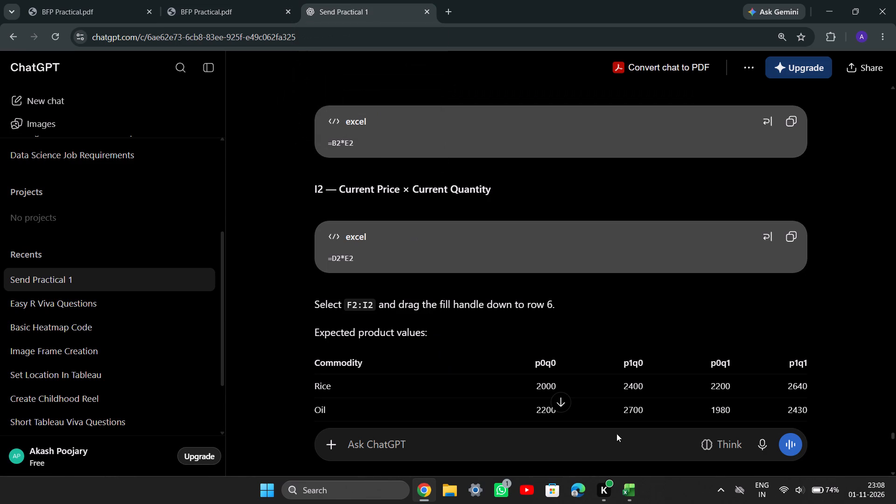
pyautogui.scroll(-6, 457, 282)
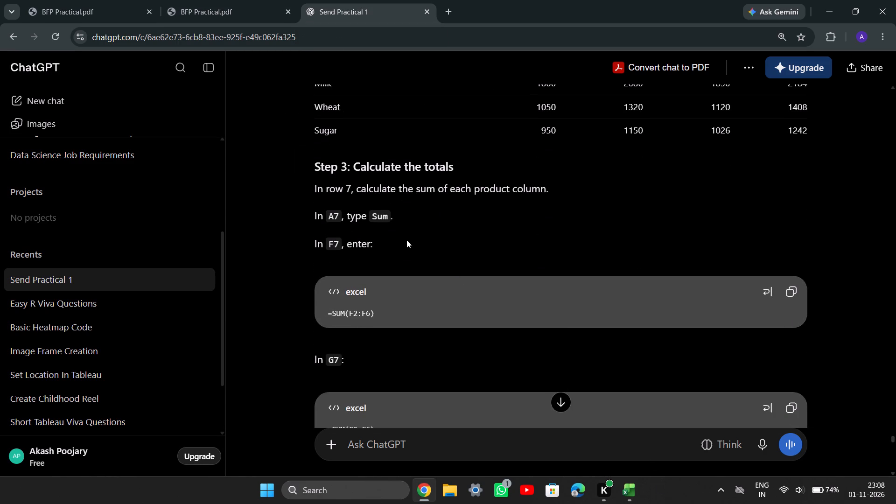
pyautogui.click(795, 291)
pyautogui.click(636, 495)
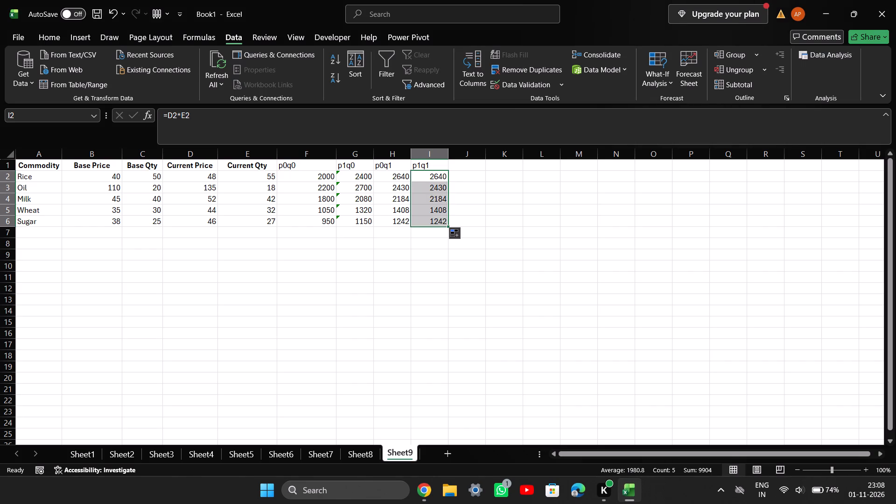
pyautogui.click(328, 235)
pyautogui.hotkey('ctrl', 'v')
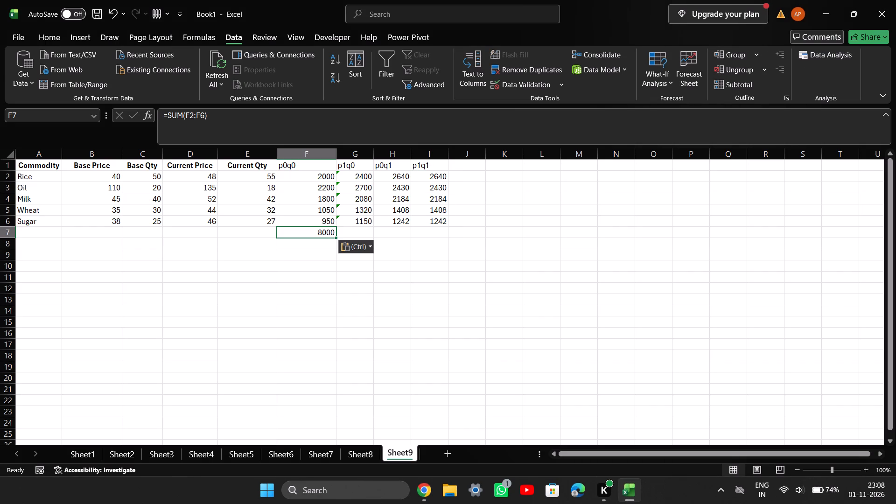
# Fill the F7 sum formula across row 7 to column I so all four product columns are totalled.
pyautogui.doubleClick(335, 239)
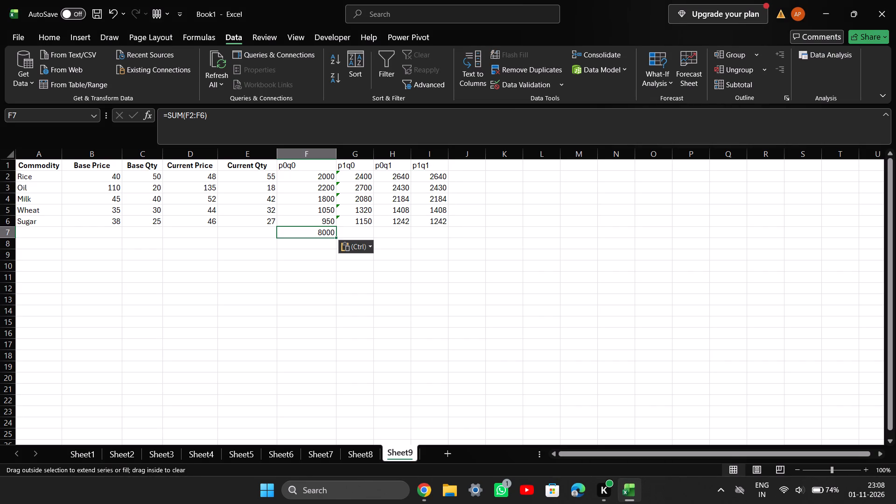
pyautogui.doubleClick(337, 239)
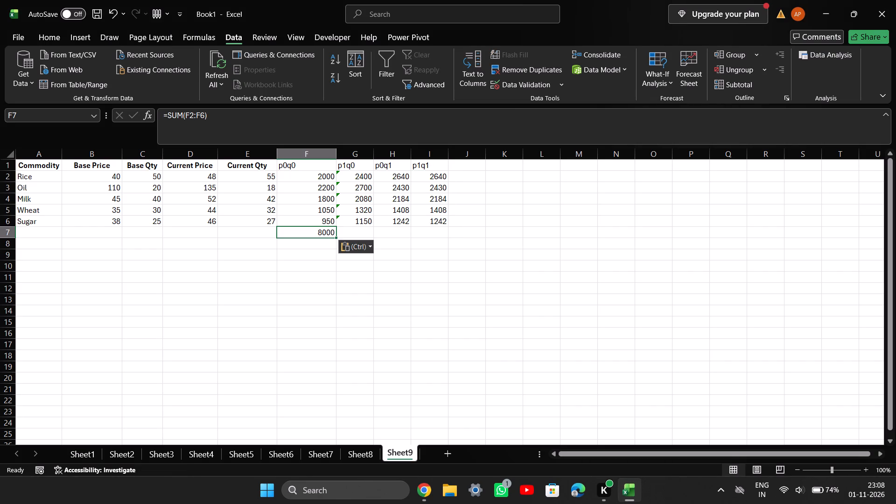
pyautogui.doubleClick(336, 236)
pyautogui.moveTo(336, 236); pyautogui.dragTo(464, 229)
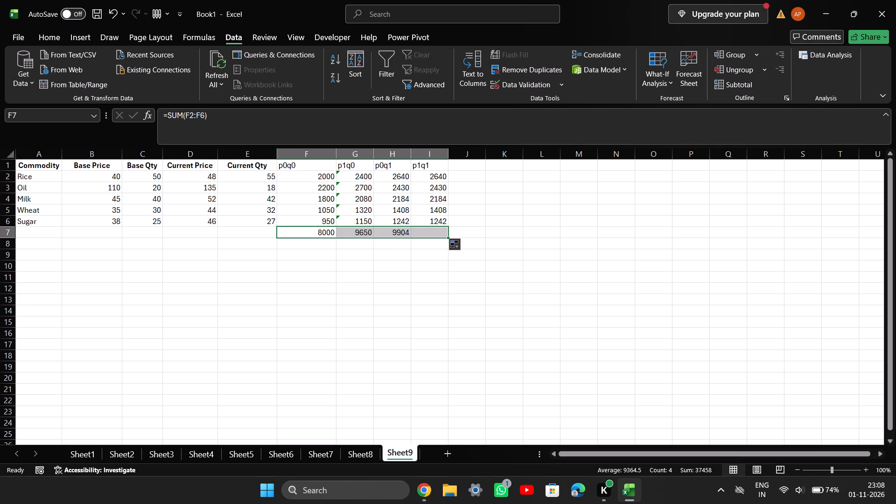
pyautogui.click(328, 244)
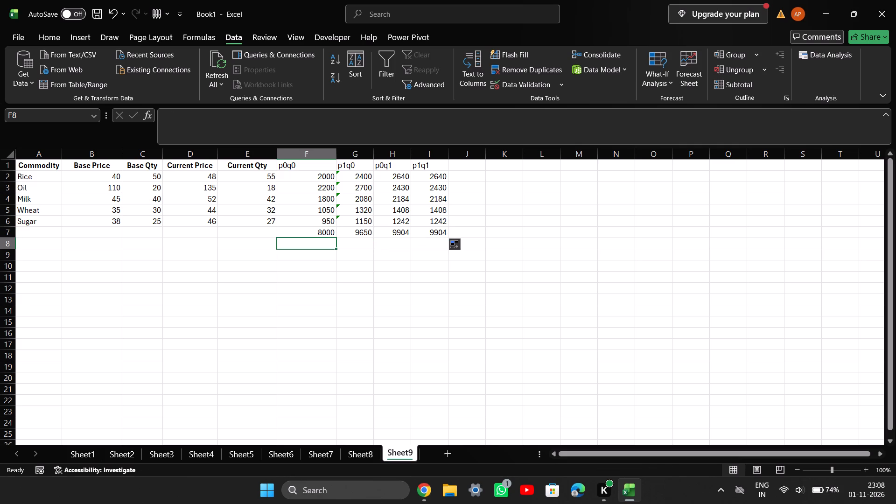
# Enter the label Sum in cell E7 beside the column totals.
pyautogui.click(260, 237)
pyautogui.write('Sum')
pyautogui.click(266, 243)
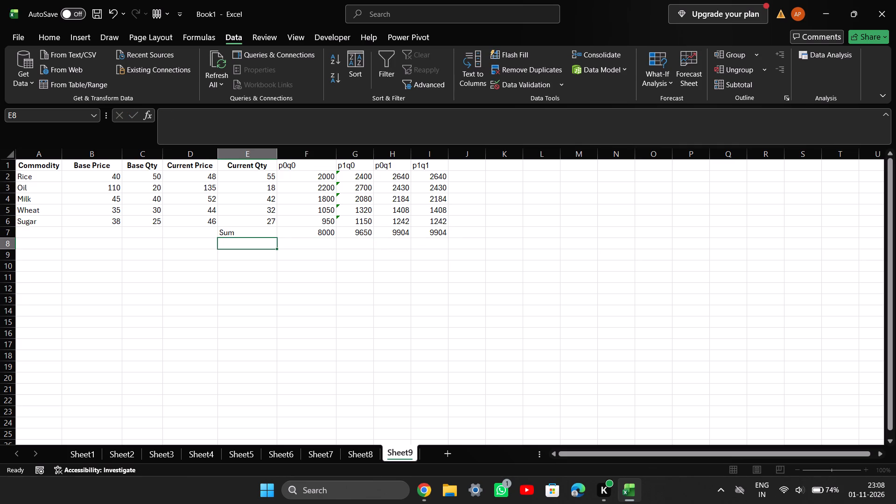
# Find the index dashboard labels in ChatGPT, copy the word Laspeyres and paste it into cell E8 of Excel's Sheet9.
pyautogui.click(629, 495)
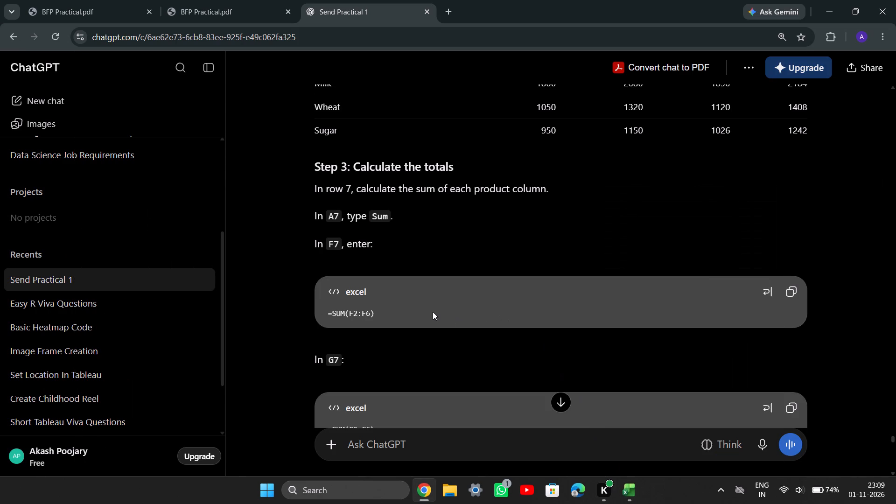
pyautogui.scroll(-3, 433, 312)
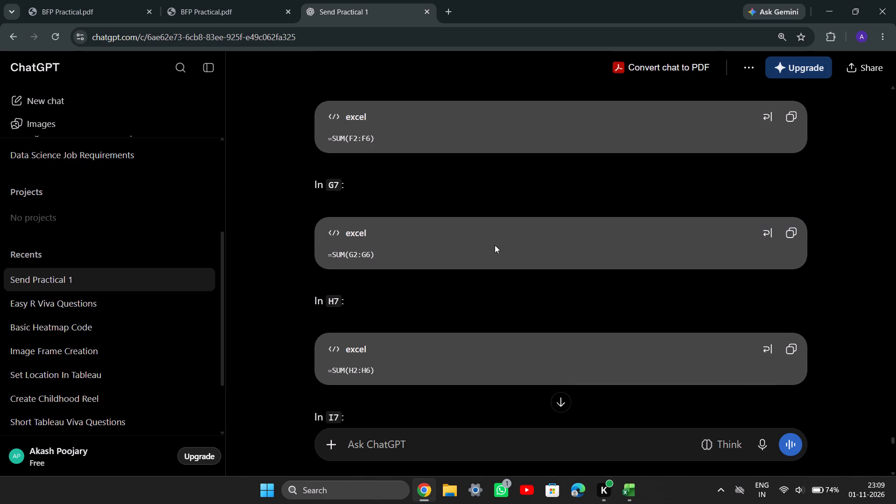
pyautogui.scroll(2, 495, 245)
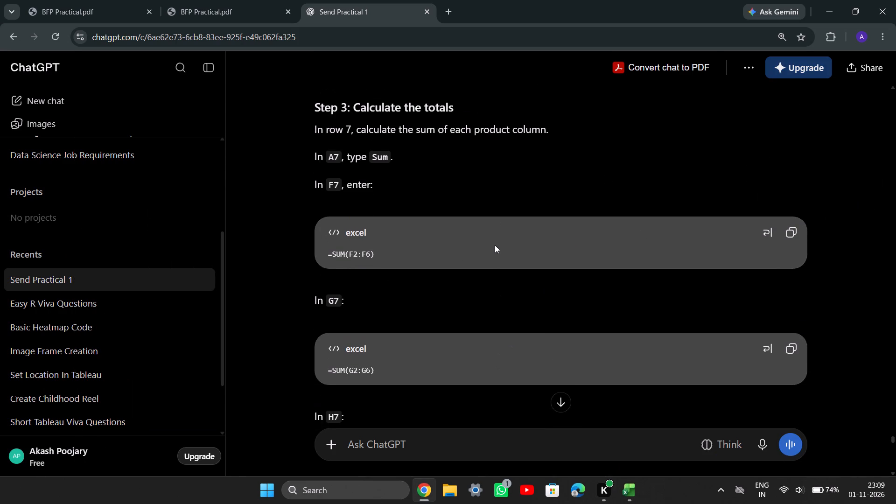
pyautogui.scroll(-7, 495, 245)
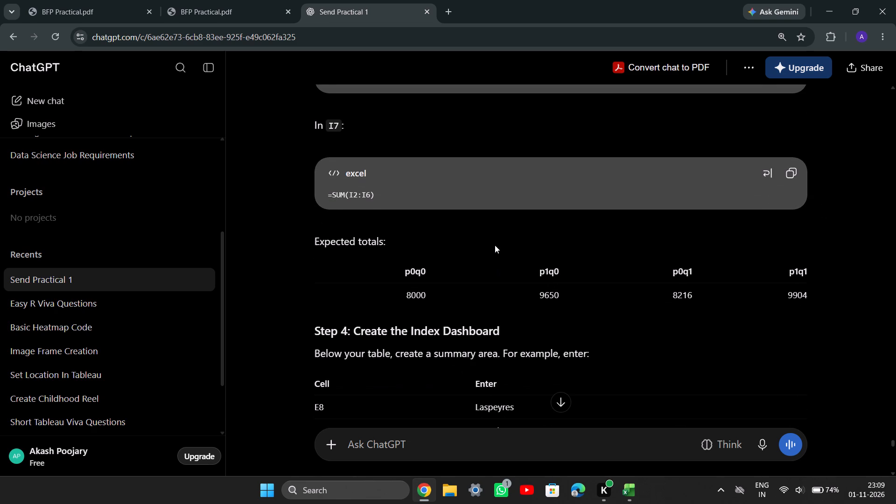
pyautogui.click(627, 499)
pyautogui.click(627, 499)
pyautogui.scroll(-3, 553, 332)
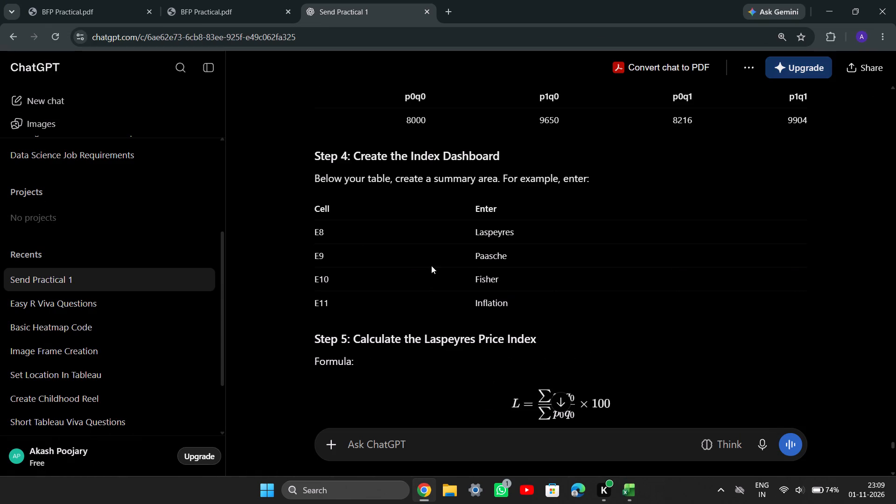
pyautogui.scroll(-1, 430, 280)
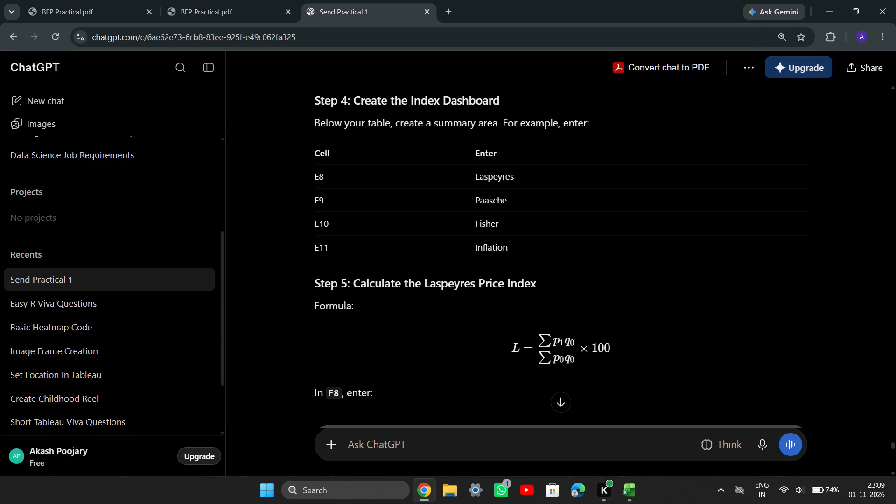
pyautogui.moveTo(426, 280); pyautogui.dragTo(480, 281)
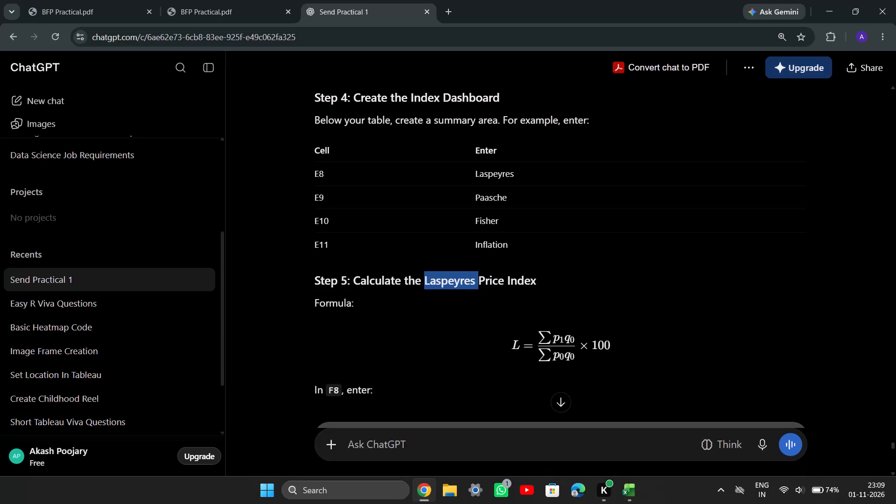
pyautogui.moveTo(480, 281); pyautogui.dragTo(473, 270)
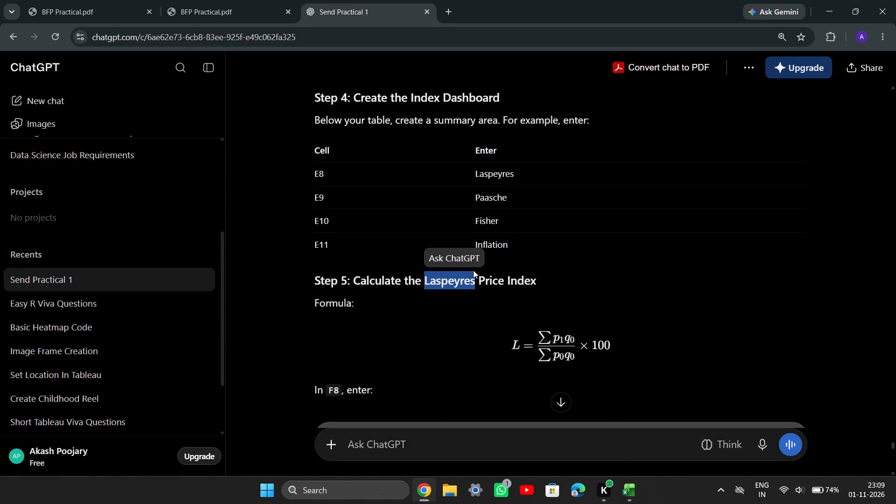
pyautogui.hotkey('ctrl', 'c')
pyautogui.hotkey('ctrl', 'c')
pyautogui.hotkey('ctrl', 'c')
pyautogui.scroll(-4, 482, 316)
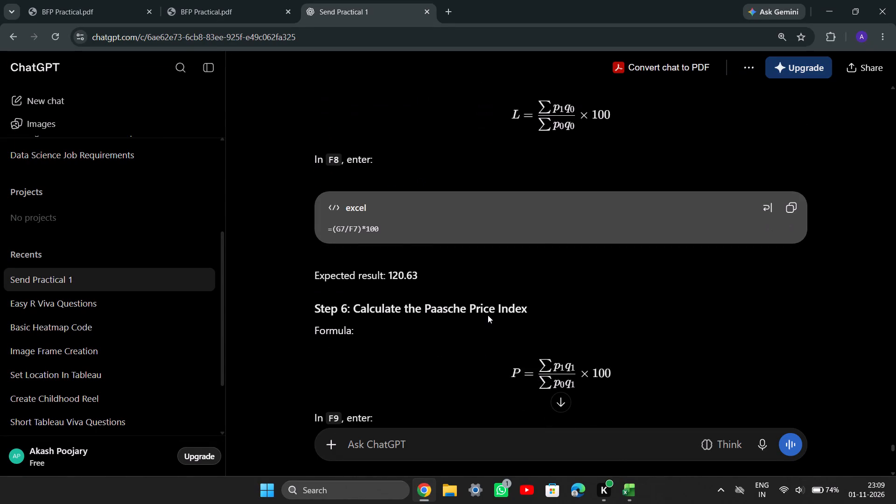
pyautogui.click(655, 306)
pyautogui.click(628, 490)
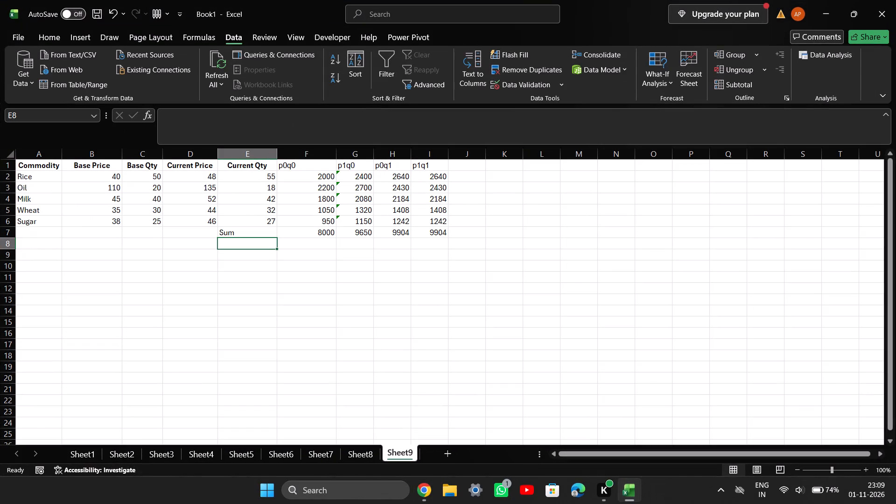
pyautogui.hotkey('ctrl', 'v')
pyautogui.click(306, 244)
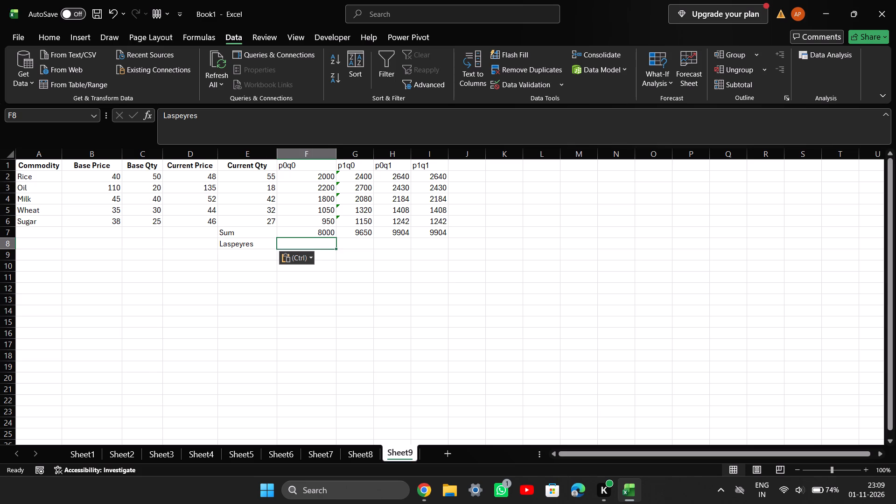
pyautogui.click(632, 491)
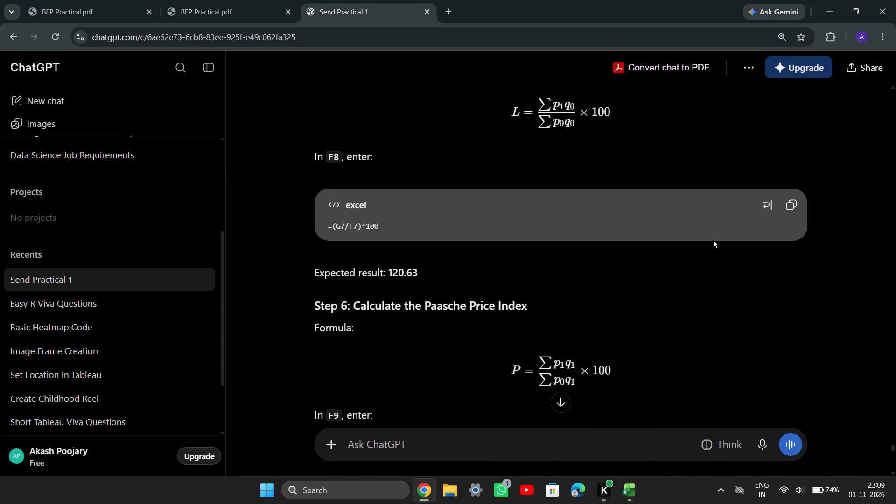
pyautogui.click(793, 204)
pyautogui.click(641, 492)
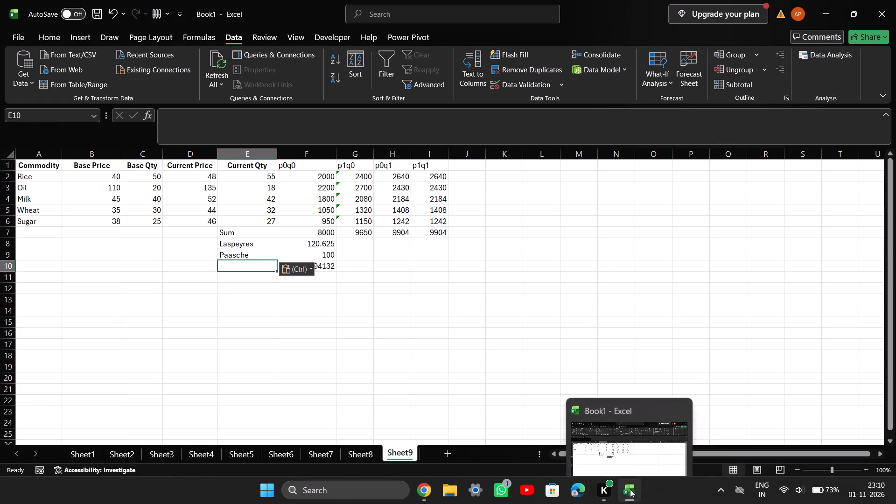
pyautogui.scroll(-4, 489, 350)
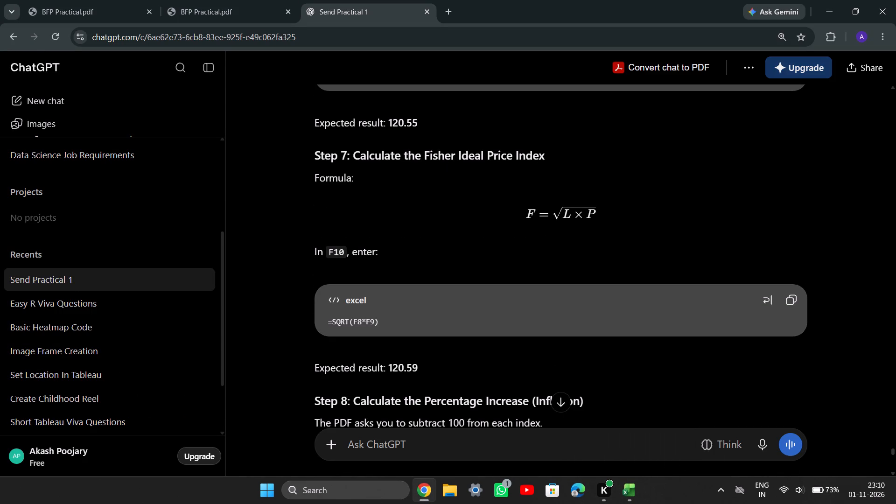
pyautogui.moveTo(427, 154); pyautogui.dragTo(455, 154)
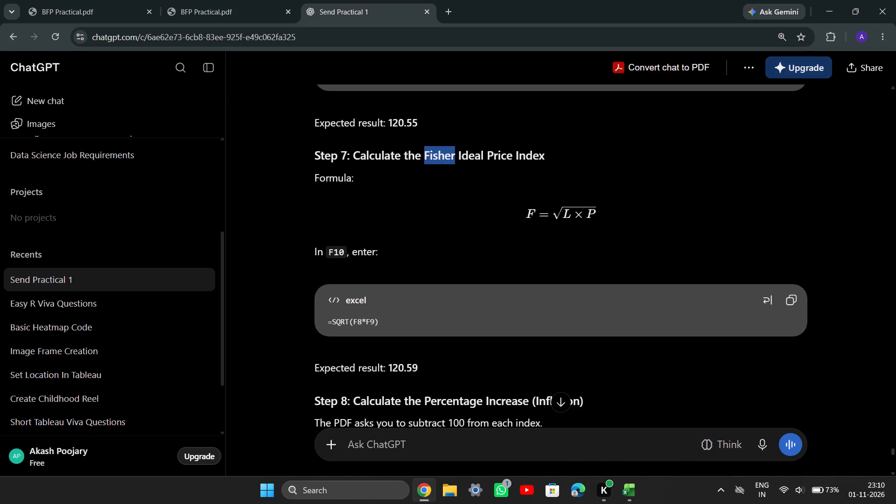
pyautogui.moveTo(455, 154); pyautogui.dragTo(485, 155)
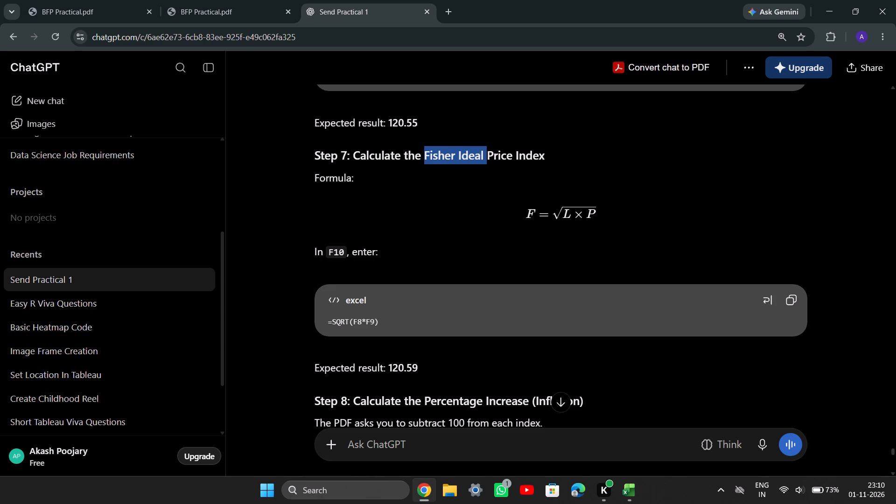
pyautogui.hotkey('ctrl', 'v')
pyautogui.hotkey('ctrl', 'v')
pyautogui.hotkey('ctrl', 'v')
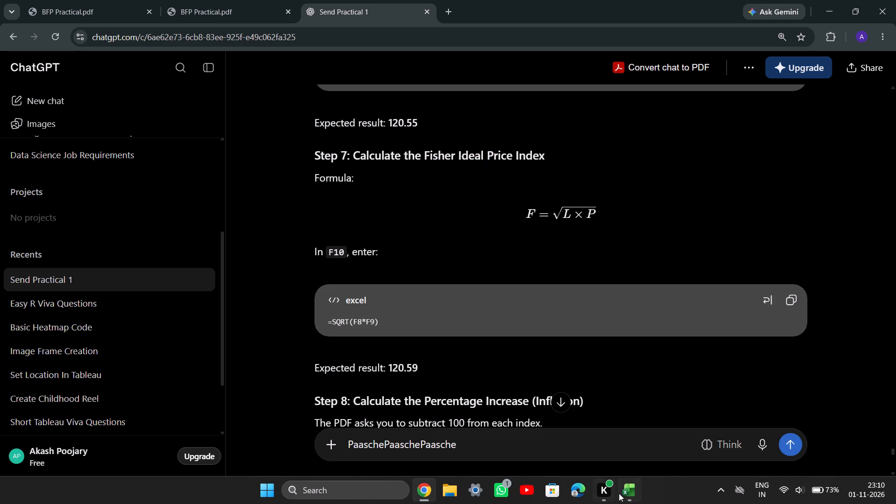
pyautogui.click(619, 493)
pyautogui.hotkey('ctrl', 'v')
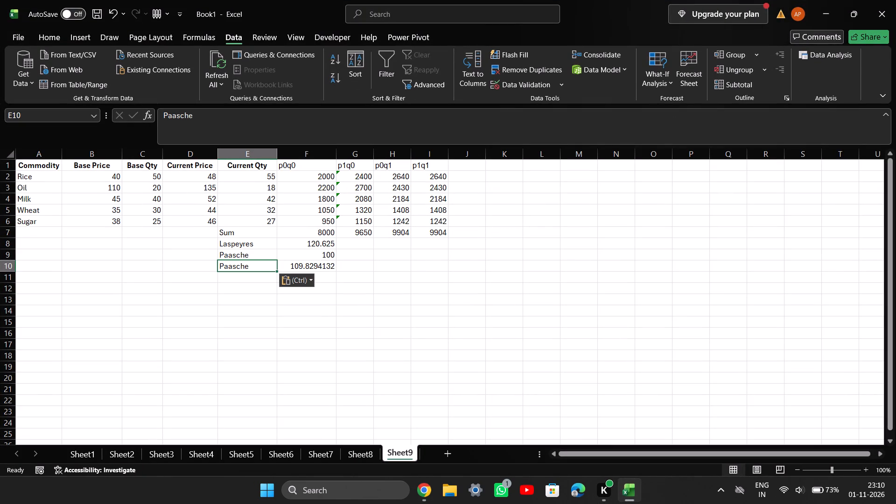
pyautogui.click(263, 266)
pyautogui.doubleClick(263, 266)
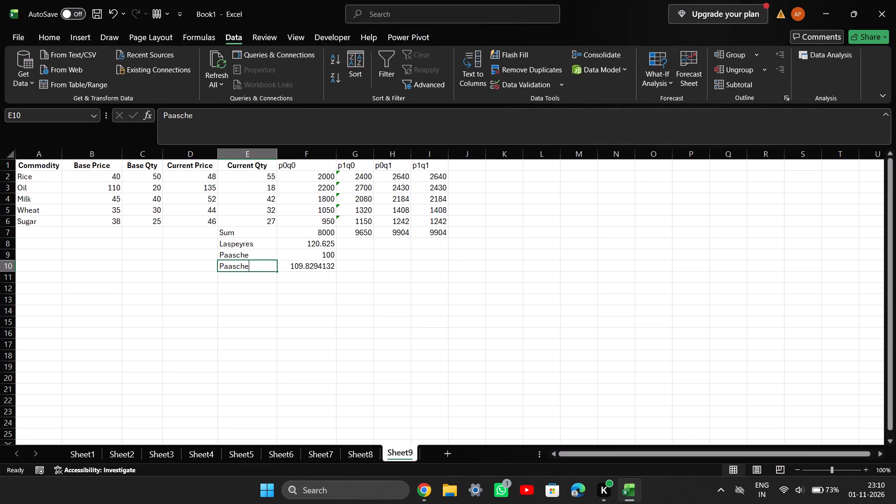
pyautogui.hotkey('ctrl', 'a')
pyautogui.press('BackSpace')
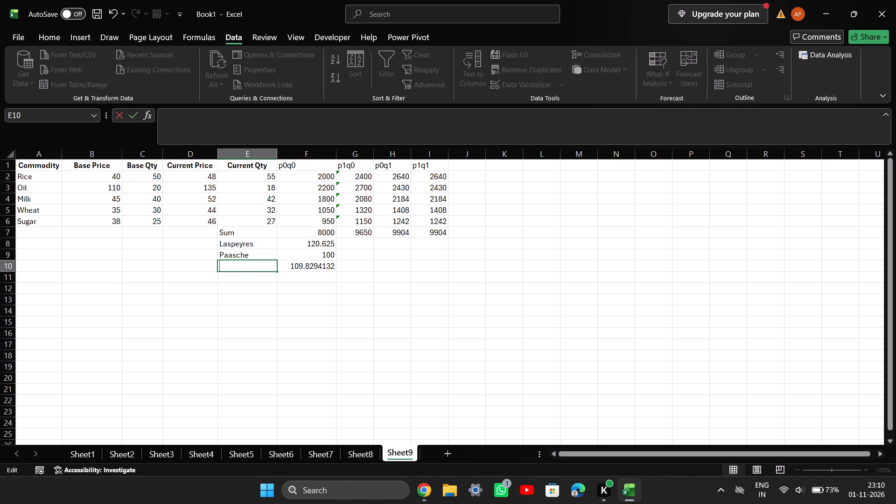
# Copy the words Fisher Ideal from ChatGPT's Step 7 heading and paste them into cell E10 in Excel.
pyautogui.click(413, 486)
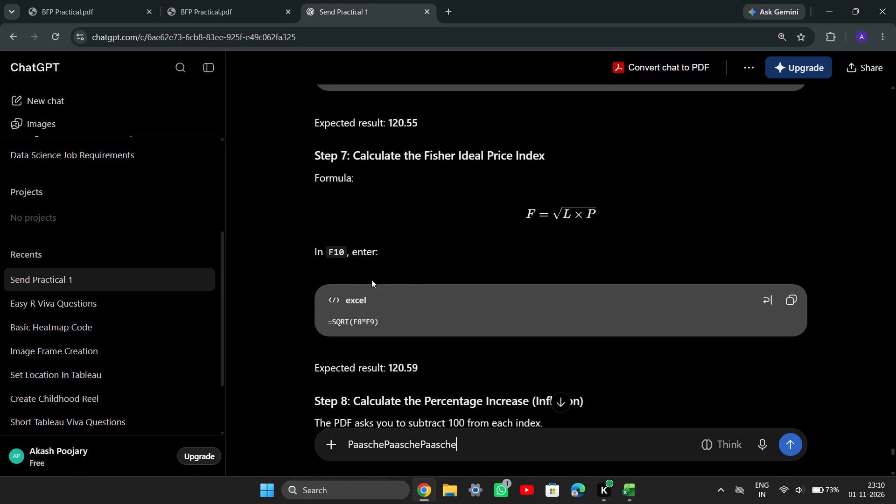
pyautogui.moveTo(425, 155); pyautogui.dragTo(505, 158)
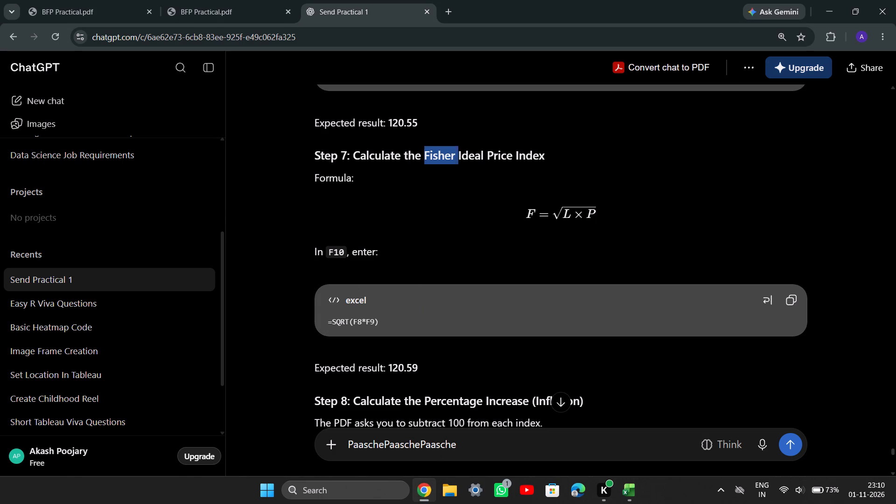
pyautogui.moveTo(505, 158); pyautogui.dragTo(483, 165)
pyautogui.hotkey('ctrl', 'c')
pyautogui.hotkey('ctrl', 'c')
pyautogui.click(547, 236)
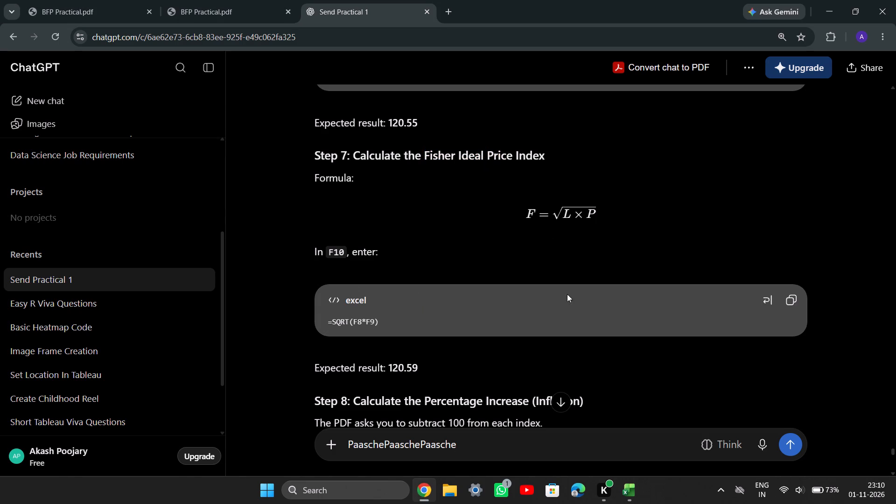
pyautogui.click(618, 486)
pyautogui.hotkey('ctrl', 'v')
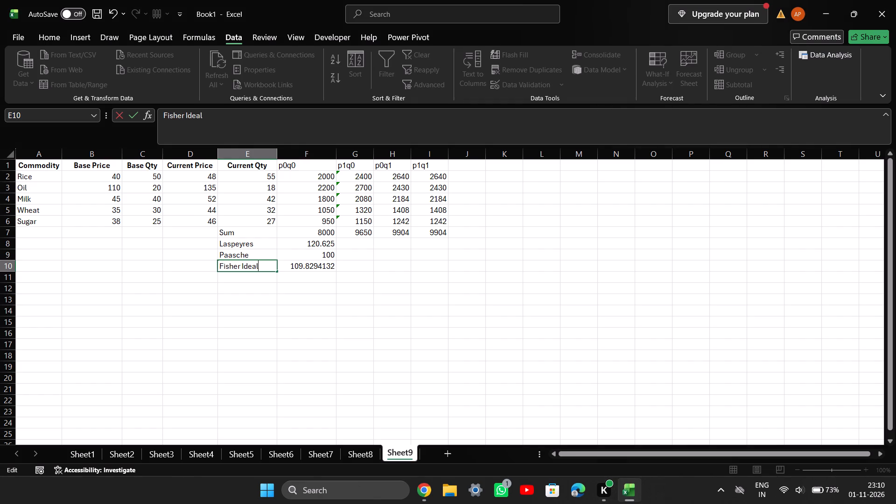
pyautogui.click(376, 327)
# Check the index labels in Table 9 of the BFP Practical PDF in Chrome and shorten Excel's cell E10 to Fisher.
pyautogui.click(428, 495)
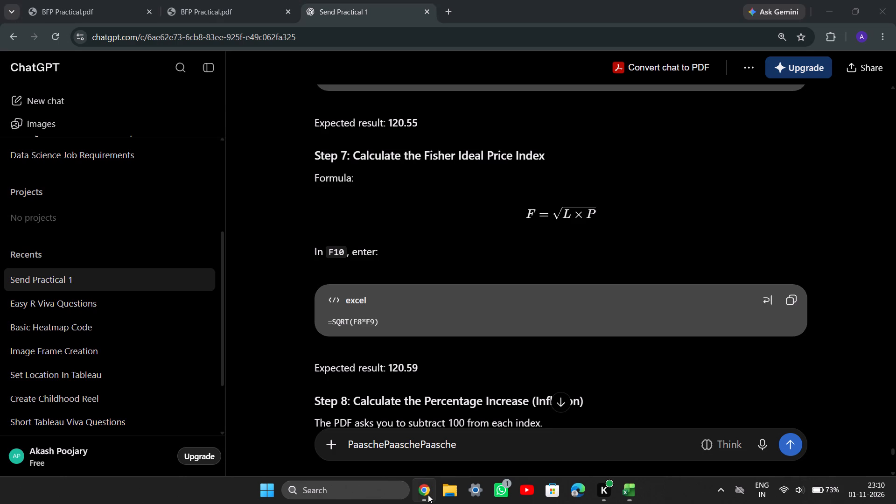
pyautogui.click(197, 0)
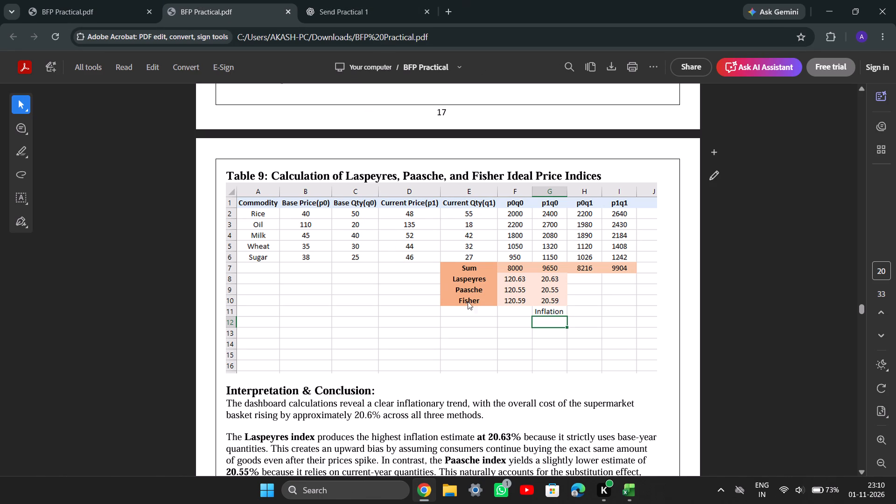
pyautogui.click(624, 485)
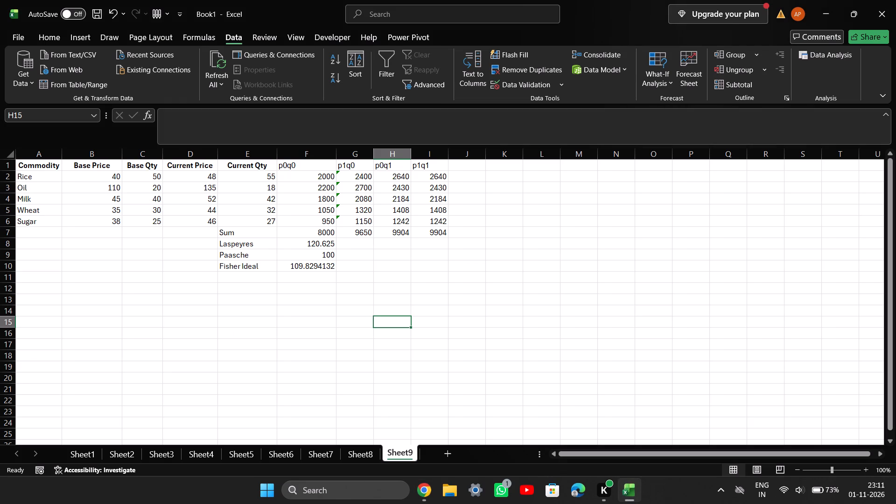
pyautogui.doubleClick(262, 266)
pyautogui.press('BackSpace')
pyautogui.press('BackSpace')
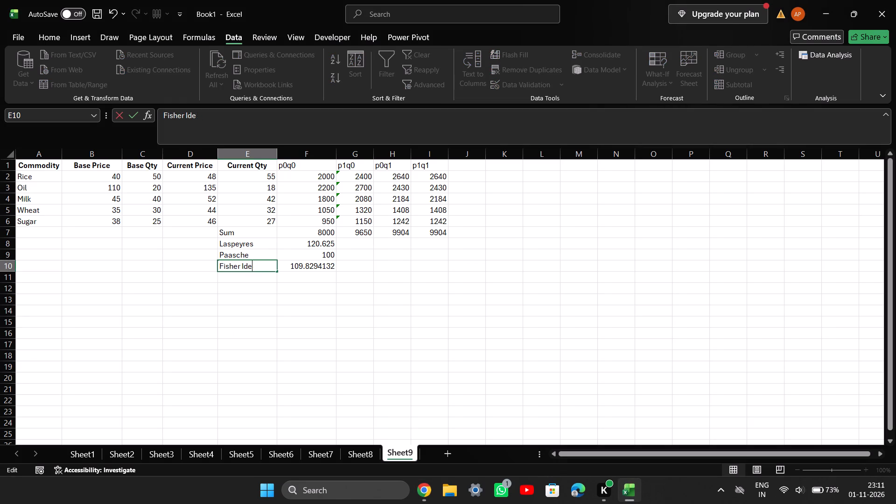
pyautogui.press('BackSpace')
pyautogui.press('BackSpace')
pyautogui.press('BackSpace')
pyautogui.click(358, 328)
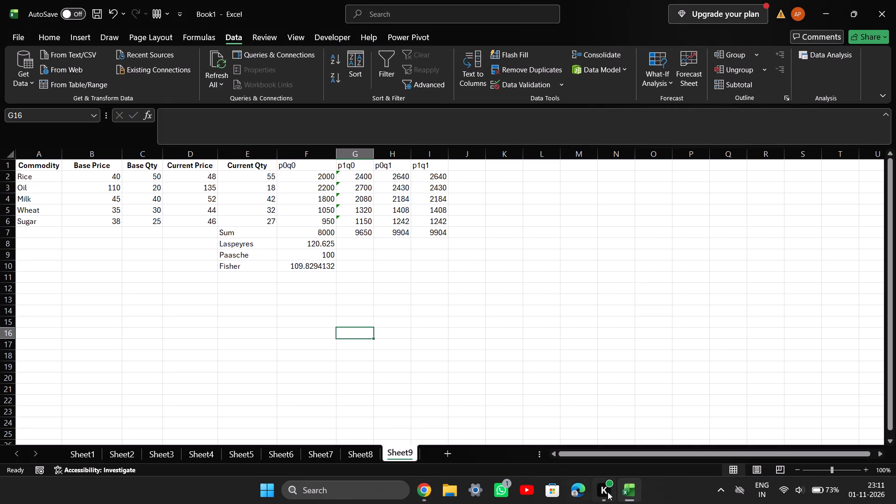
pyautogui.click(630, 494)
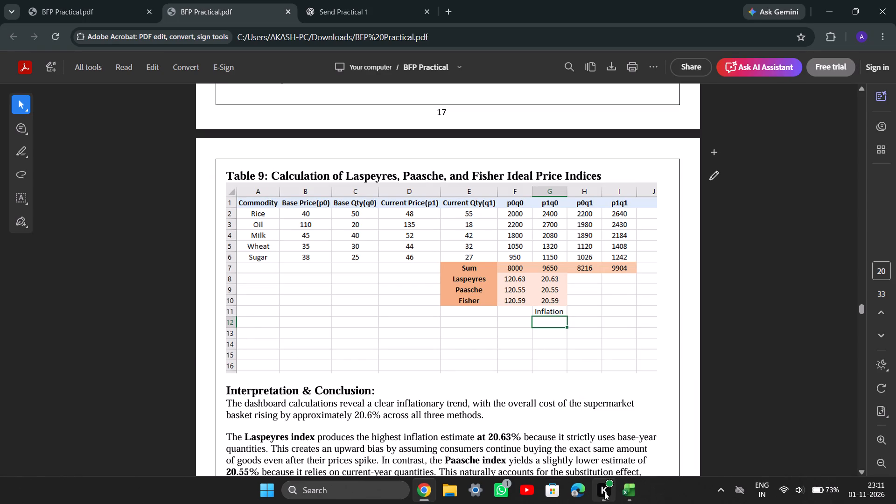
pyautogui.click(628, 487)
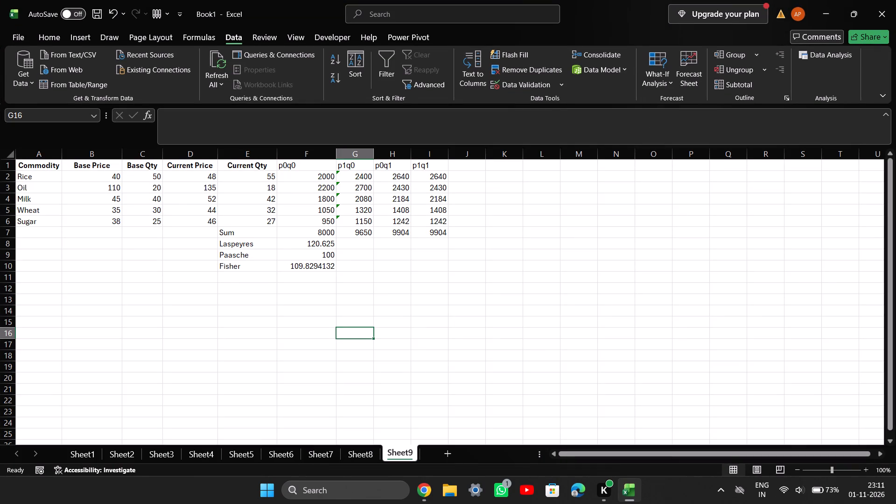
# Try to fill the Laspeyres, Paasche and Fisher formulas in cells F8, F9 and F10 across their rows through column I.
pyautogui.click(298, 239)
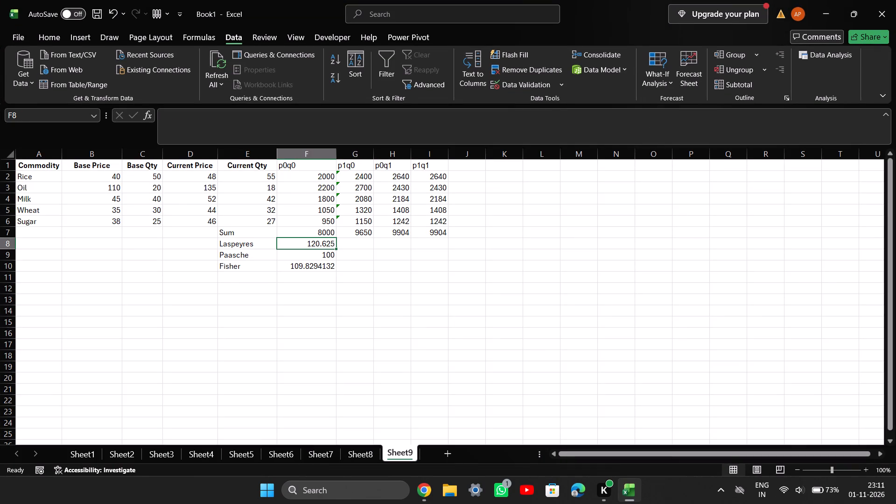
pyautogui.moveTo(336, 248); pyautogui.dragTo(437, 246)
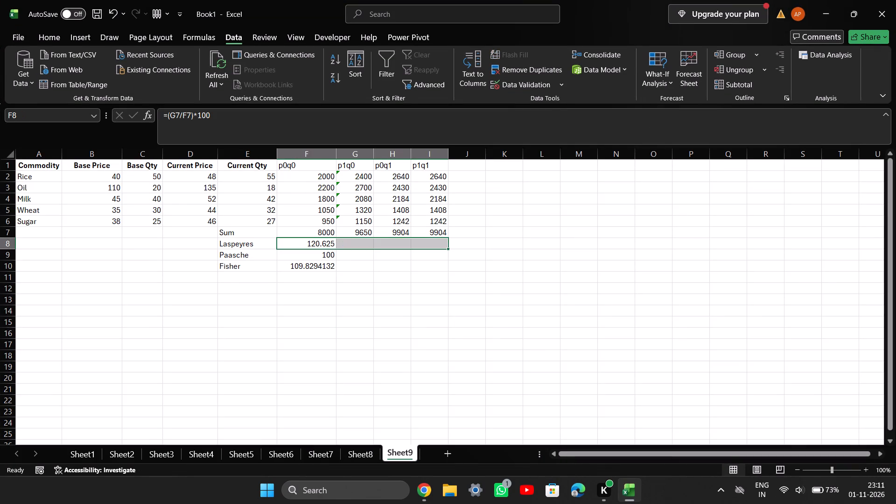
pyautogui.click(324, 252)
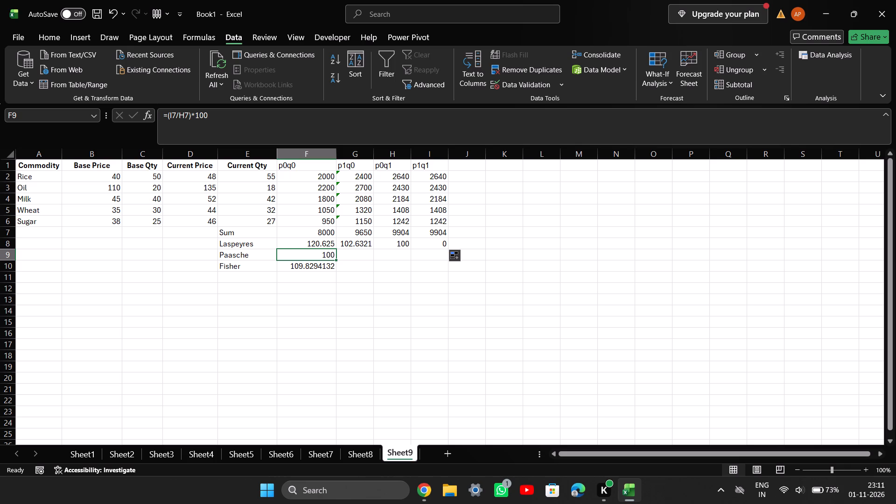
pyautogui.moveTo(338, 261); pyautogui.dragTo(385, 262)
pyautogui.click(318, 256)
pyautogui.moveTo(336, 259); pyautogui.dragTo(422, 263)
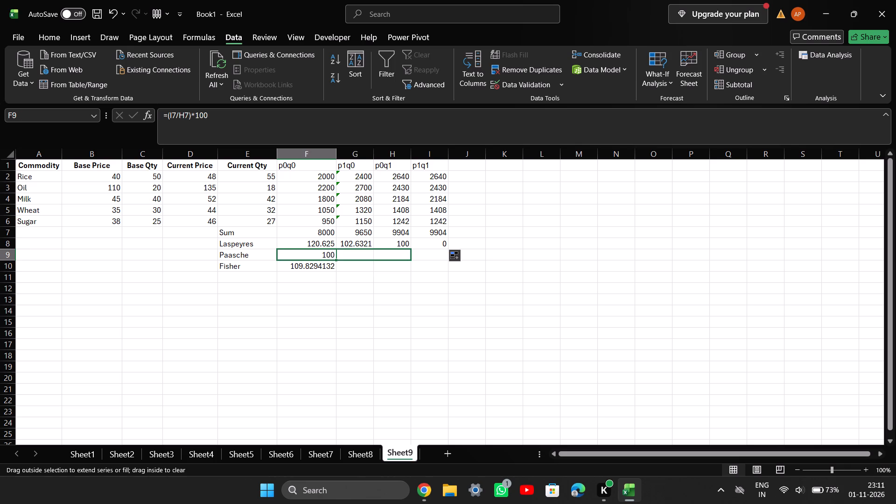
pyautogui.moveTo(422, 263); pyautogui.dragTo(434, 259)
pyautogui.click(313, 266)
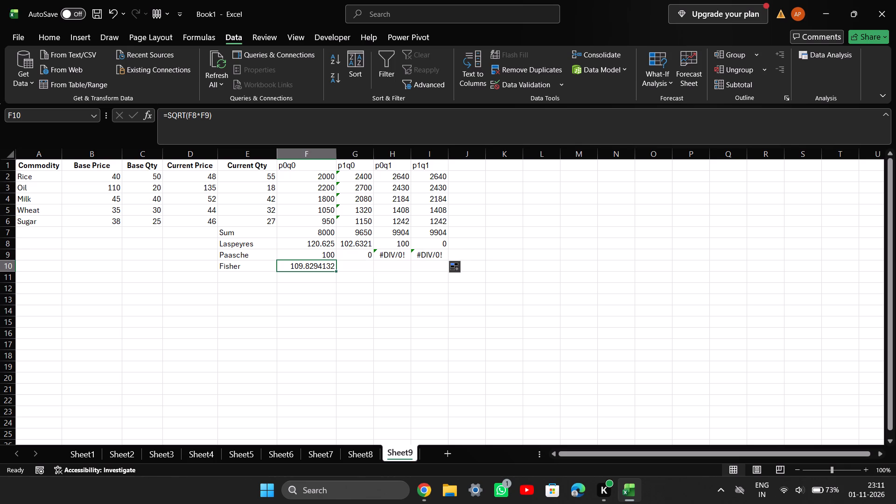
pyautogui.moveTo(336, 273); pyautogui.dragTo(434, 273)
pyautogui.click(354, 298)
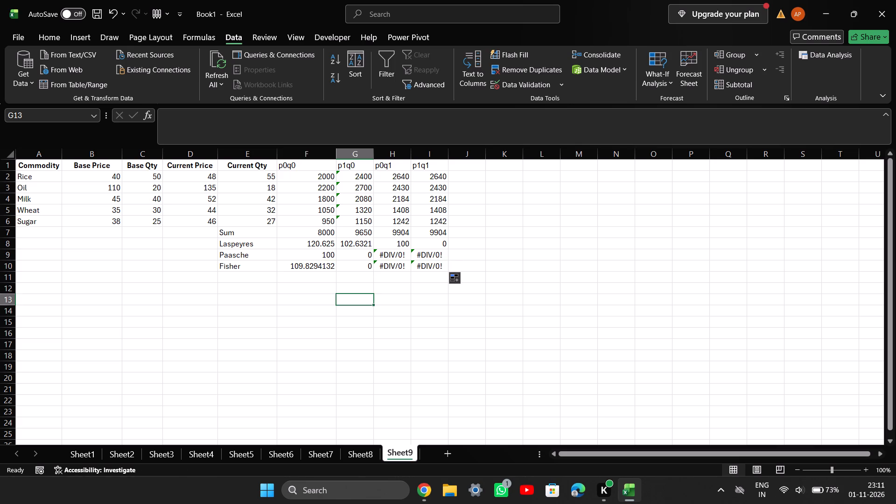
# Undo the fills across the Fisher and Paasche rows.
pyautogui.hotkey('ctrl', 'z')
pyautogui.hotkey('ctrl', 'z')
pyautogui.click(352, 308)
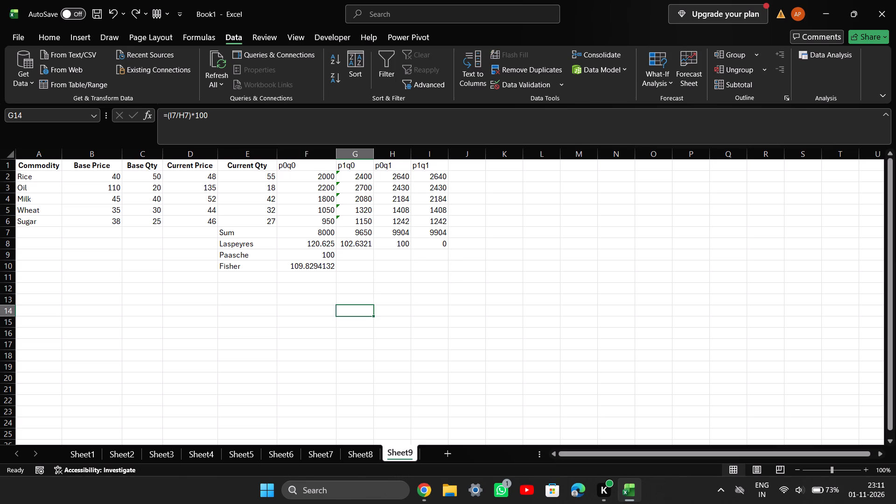
# Switch to Chrome and review Table 9 in the BFP Practical PDF, plus ChatGPT's steps for the sums, index dashboard and inflation.
pyautogui.click(628, 493)
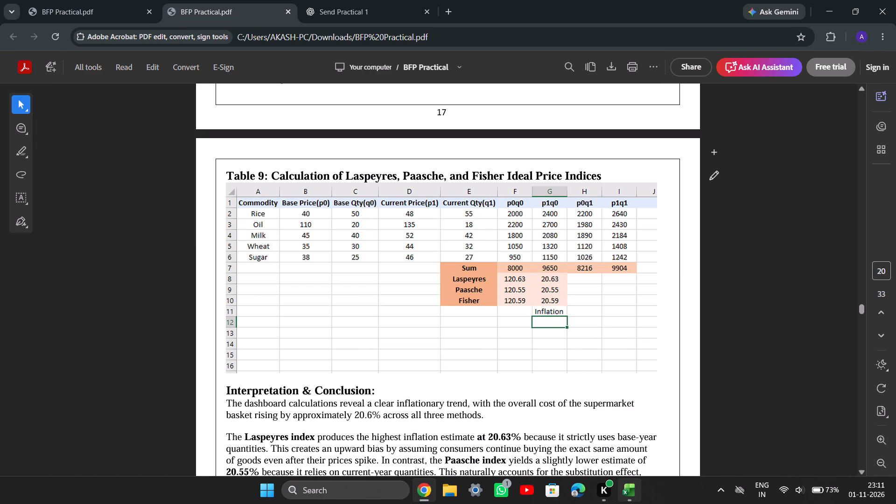
pyautogui.click(626, 492)
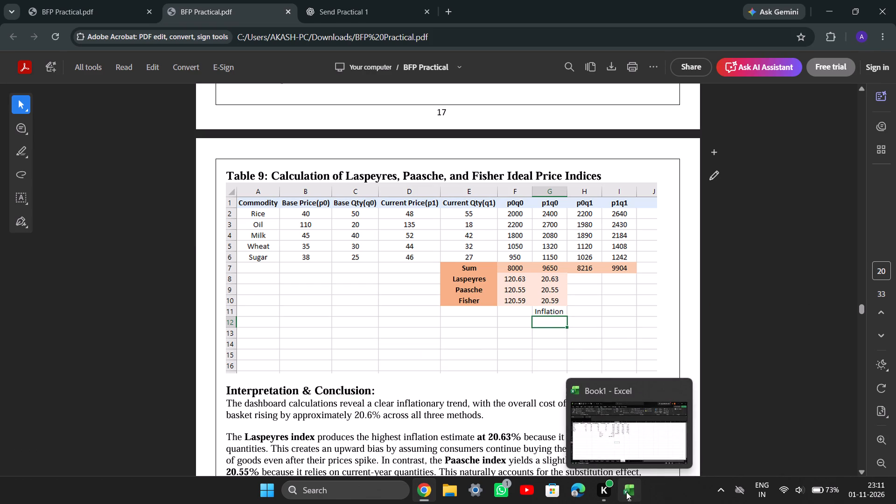
pyautogui.click(414, 478)
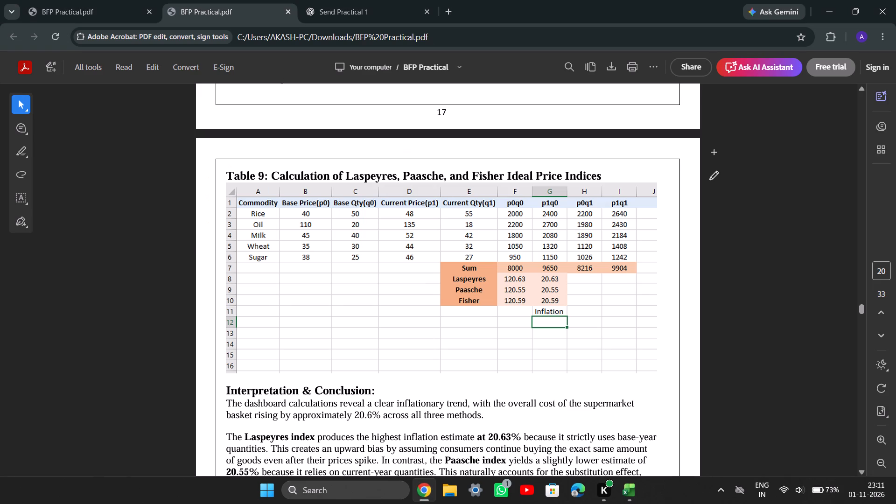
pyautogui.scroll(2, 412, 310)
pyautogui.scroll(-3, 412, 310)
pyautogui.click(336, 0)
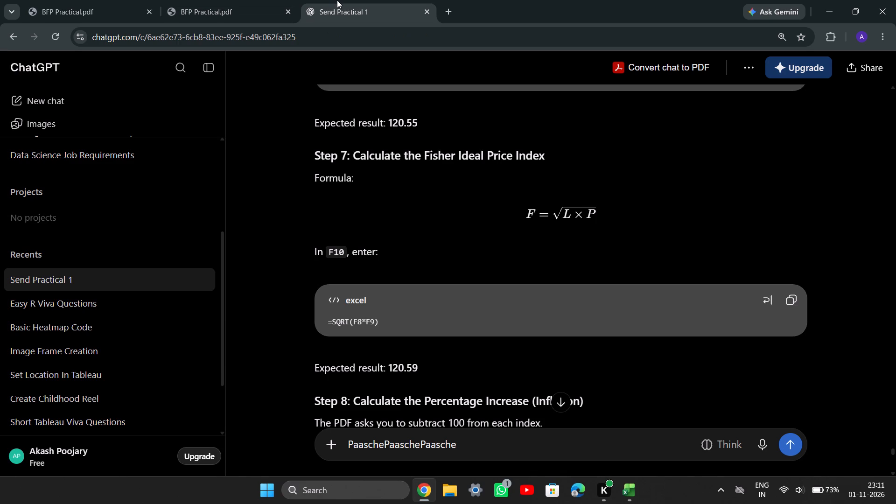
pyautogui.scroll(1, 459, 203)
pyautogui.scroll(-5, 459, 204)
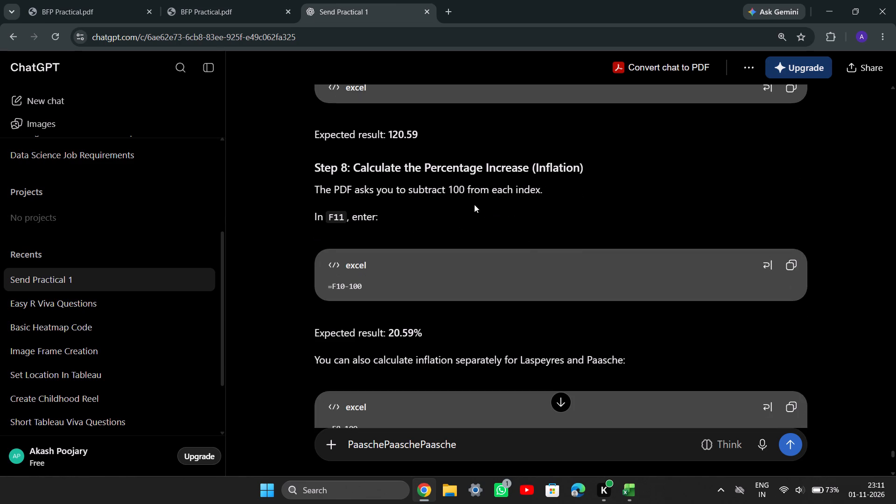
pyautogui.scroll(9, 452, 280)
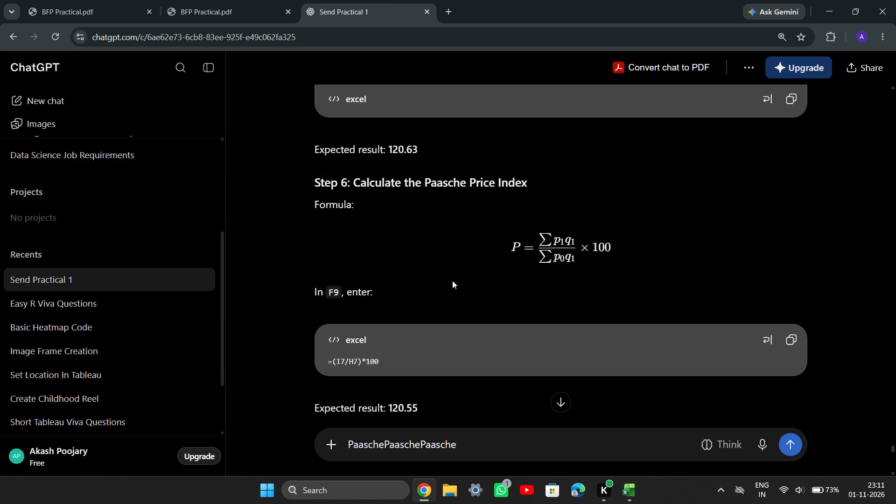
pyautogui.scroll(12, 452, 280)
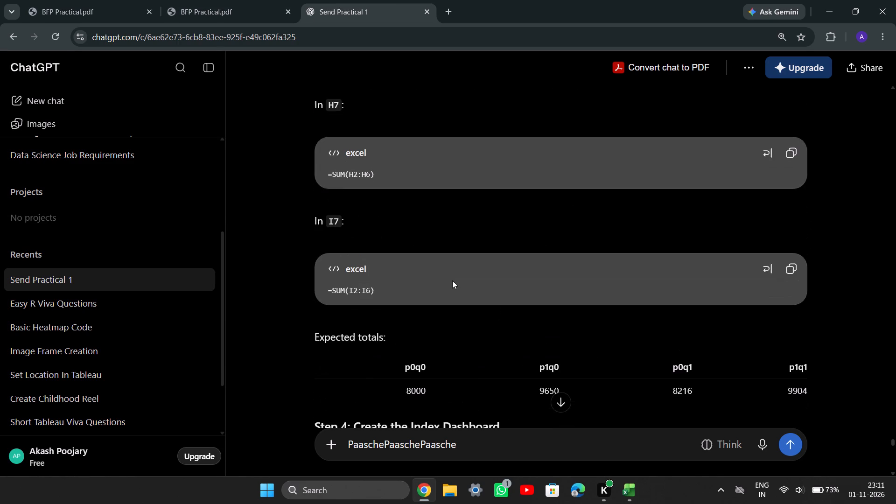
pyautogui.scroll(-1, 421, 295)
pyautogui.scroll(-4, 389, 380)
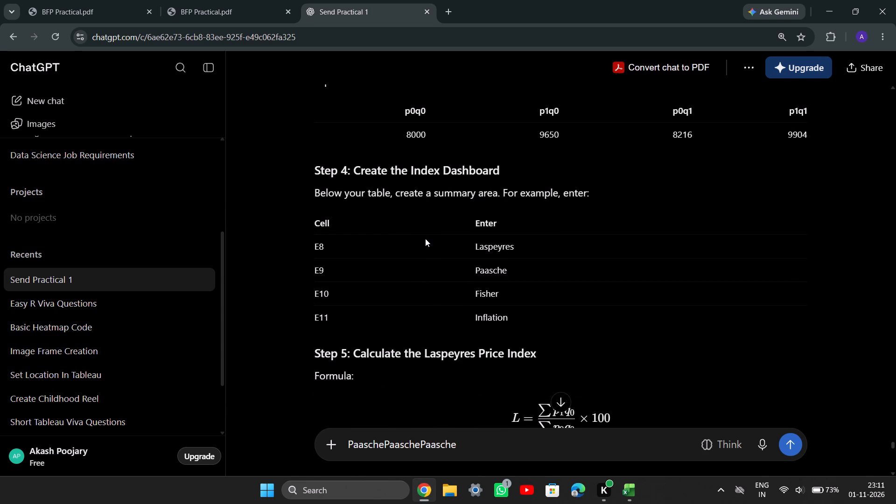
pyautogui.scroll(-1, 425, 238)
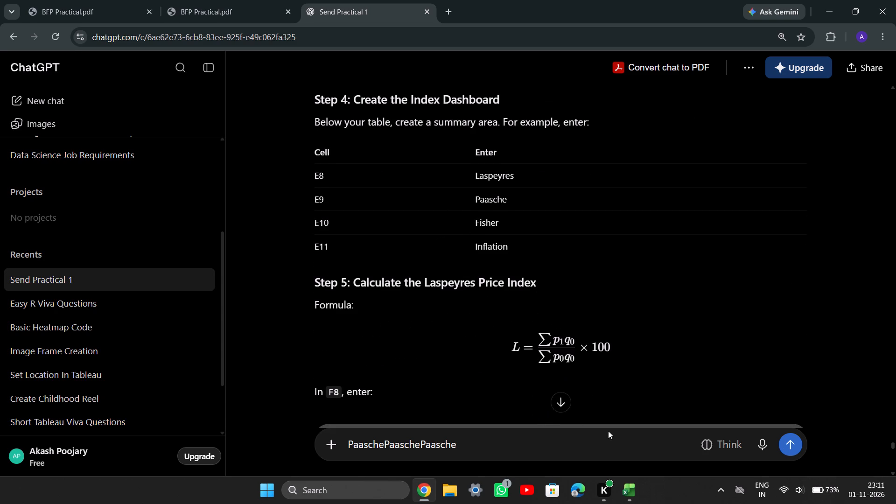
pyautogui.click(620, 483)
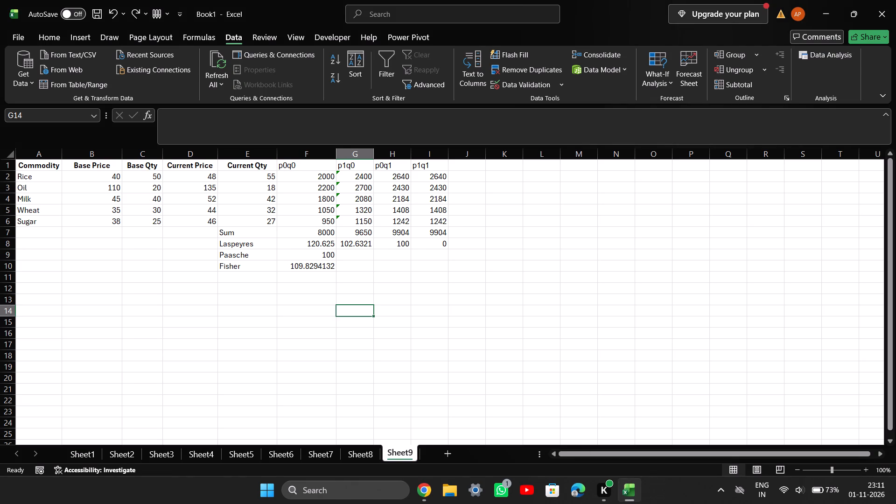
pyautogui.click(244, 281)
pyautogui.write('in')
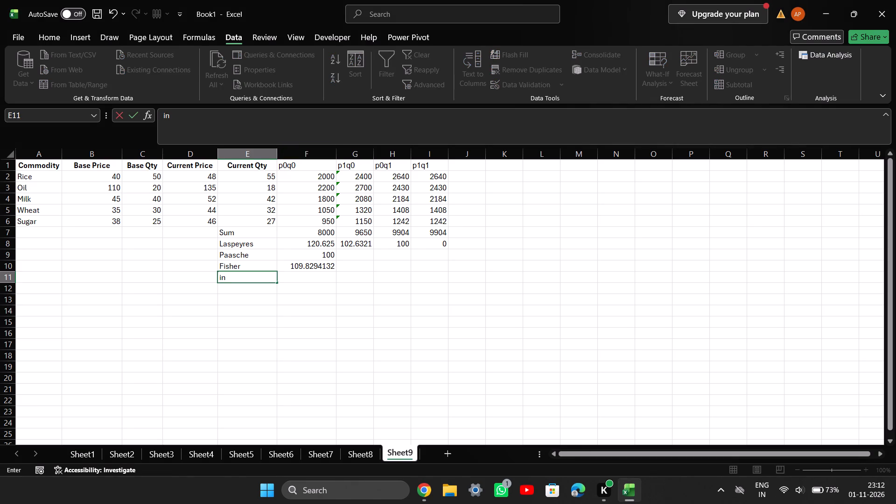
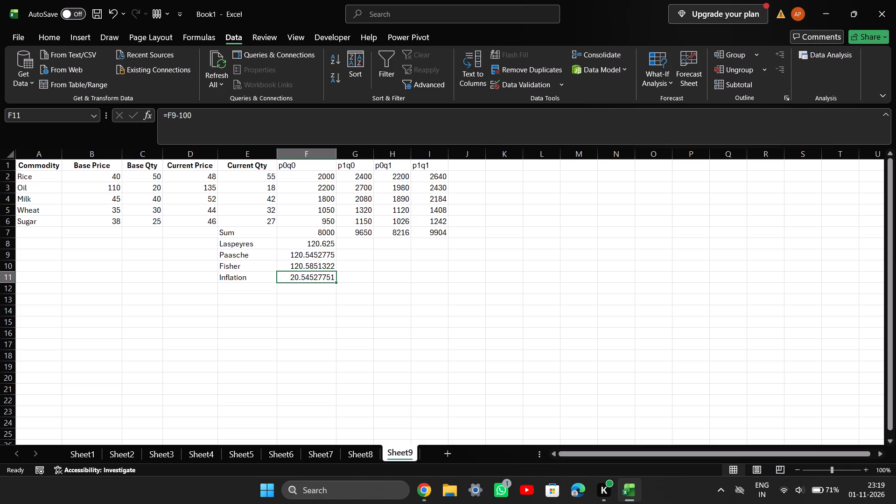
pyautogui.click(632, 491)
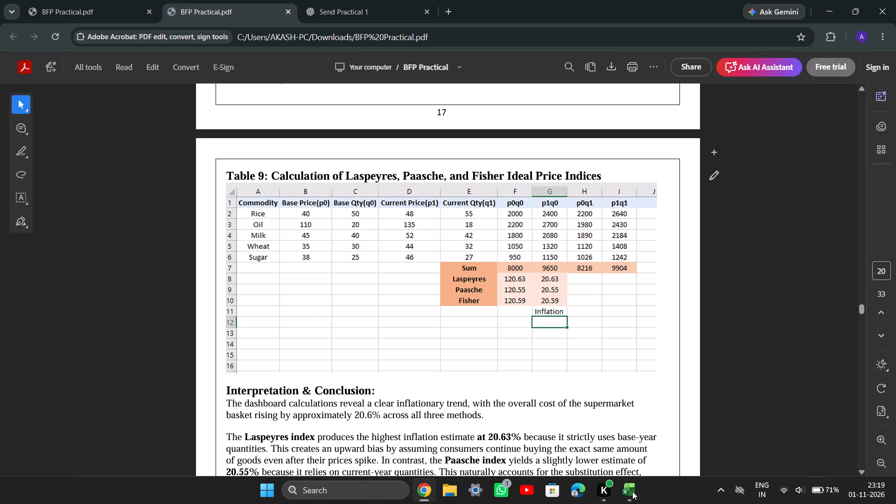
pyautogui.click(632, 491)
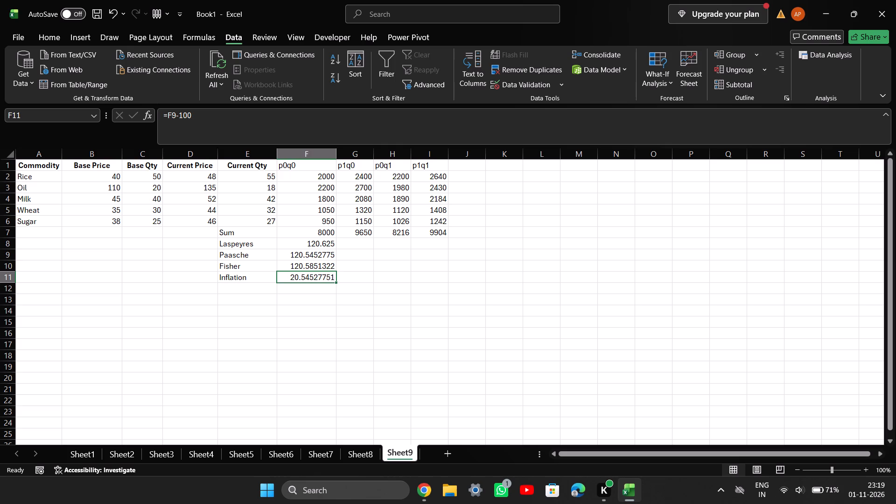
# Enter the inflation formula =F8-100 in G8 beside the Laspeyres index on Sheet9.
pyautogui.moveTo(254, 282); pyautogui.dragTo(291, 283)
pyautogui.click(313, 280)
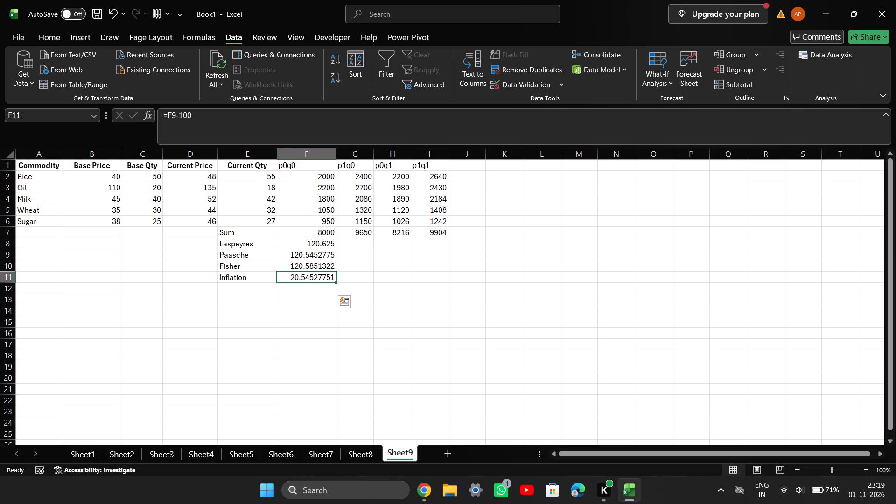
pyautogui.doubleClick(323, 277)
pyautogui.click(315, 277)
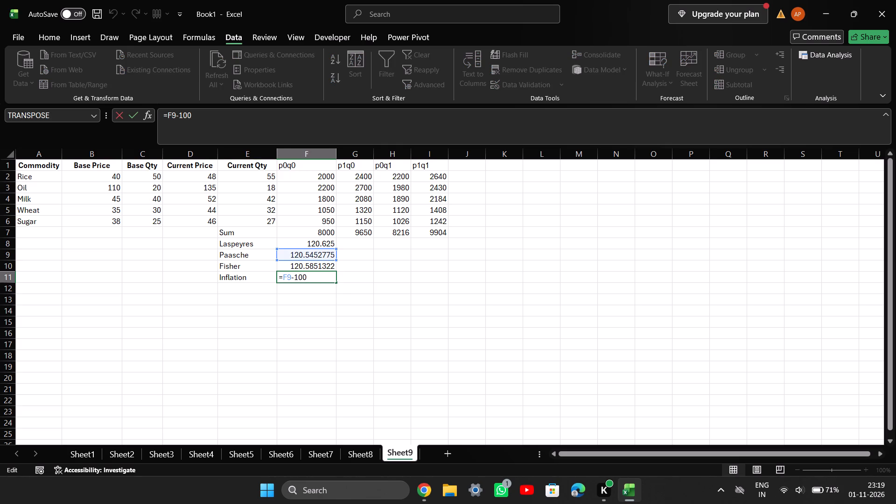
pyautogui.click(372, 245)
pyautogui.hotkey('ctrl', 'v')
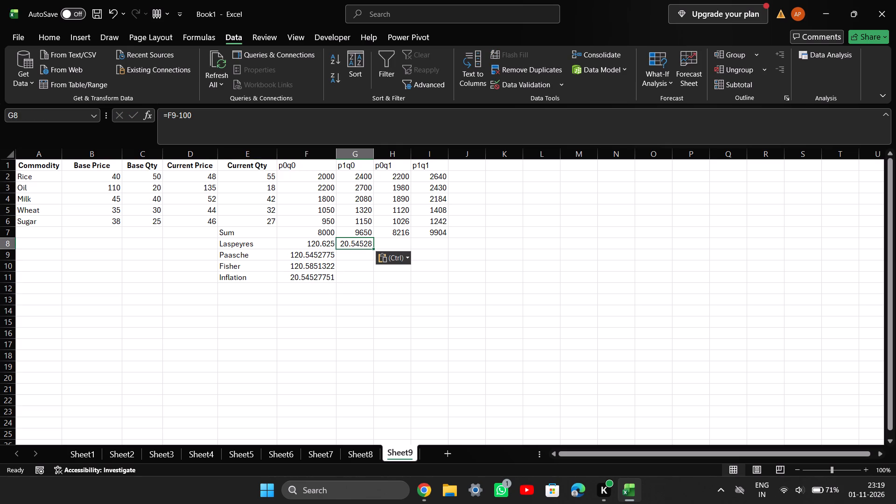
pyautogui.click(175, 113)
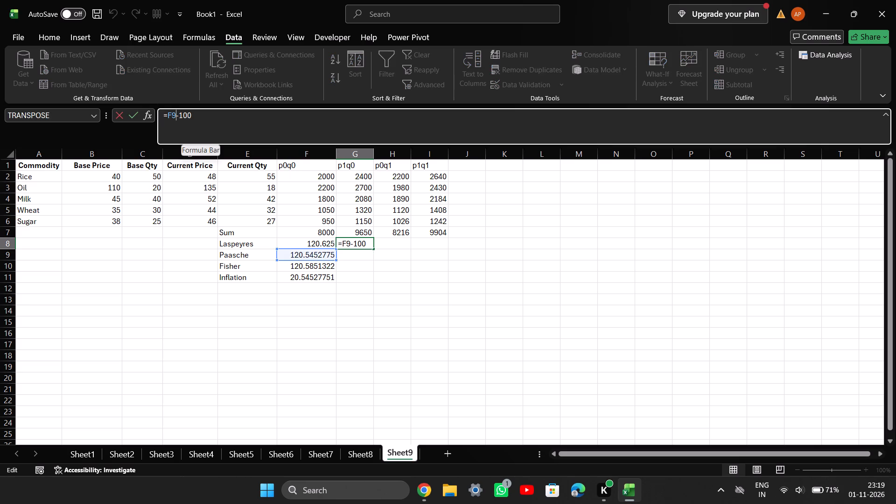
pyautogui.press('BackSpace')
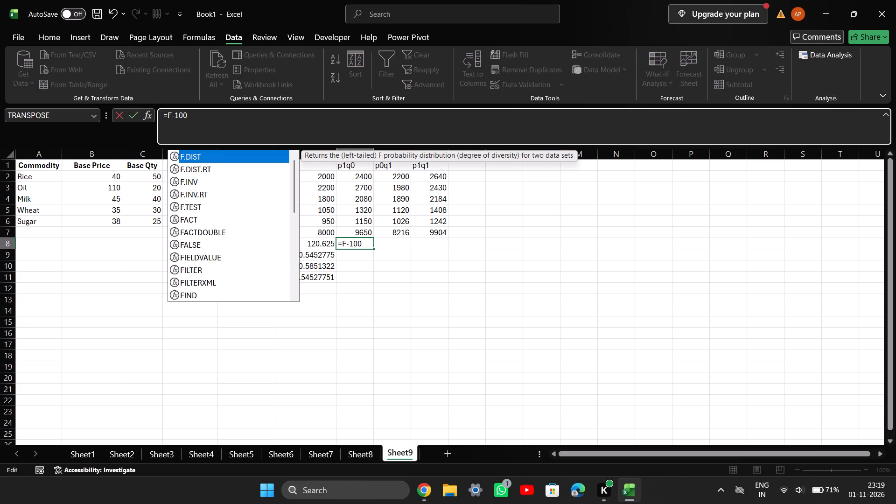
pyautogui.press('8')
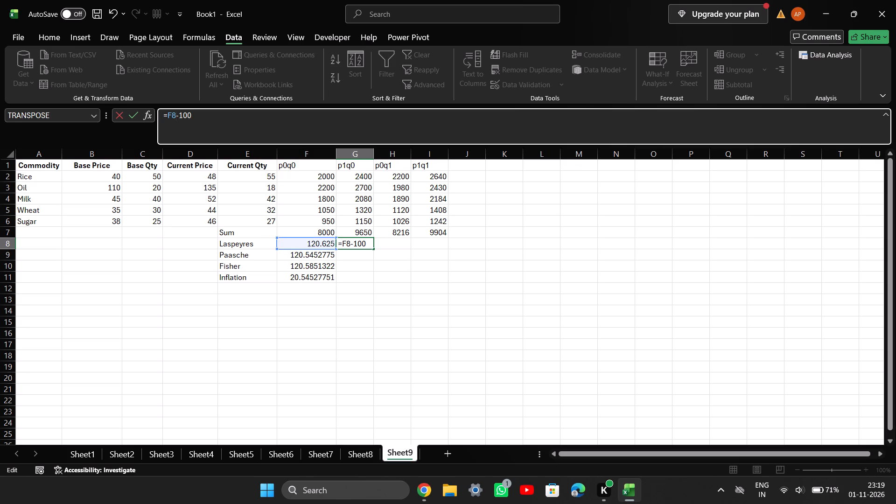
pyautogui.click(376, 302)
# Paste the copied inflation formula =F9-100 into G9 beside the Paasche index.
pyautogui.click(363, 255)
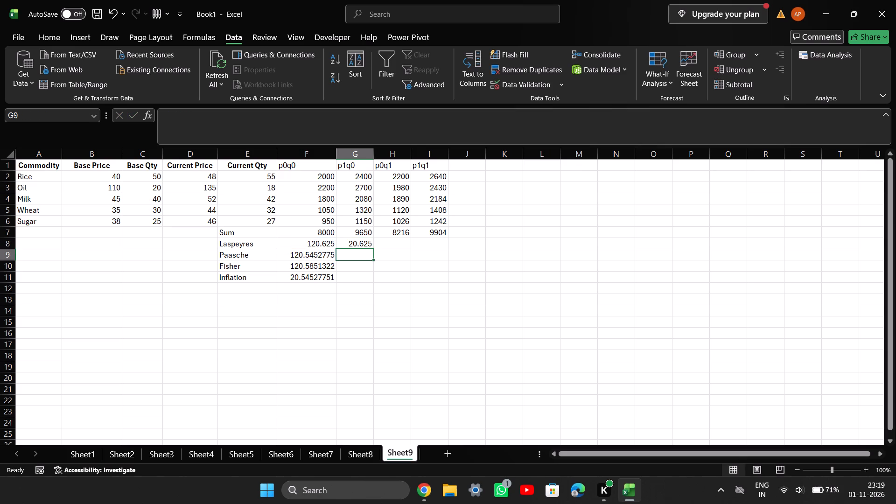
pyautogui.hotkey('ctrl', 'v')
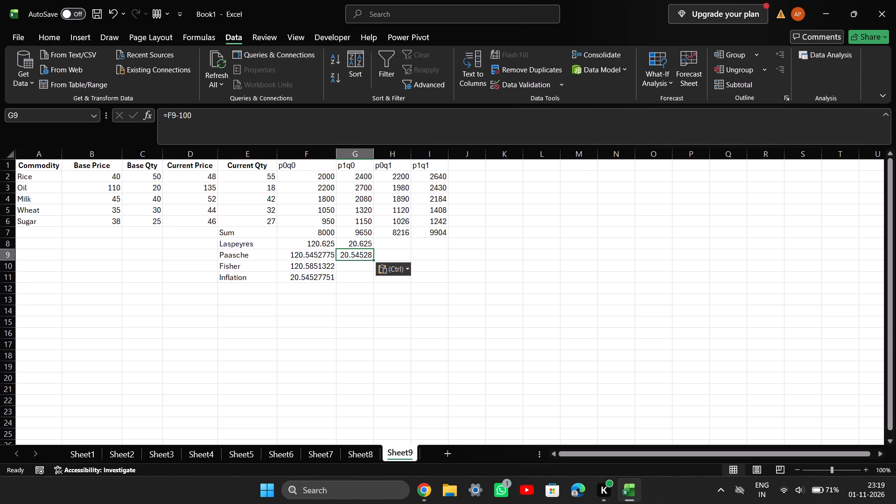
pyautogui.click(350, 256)
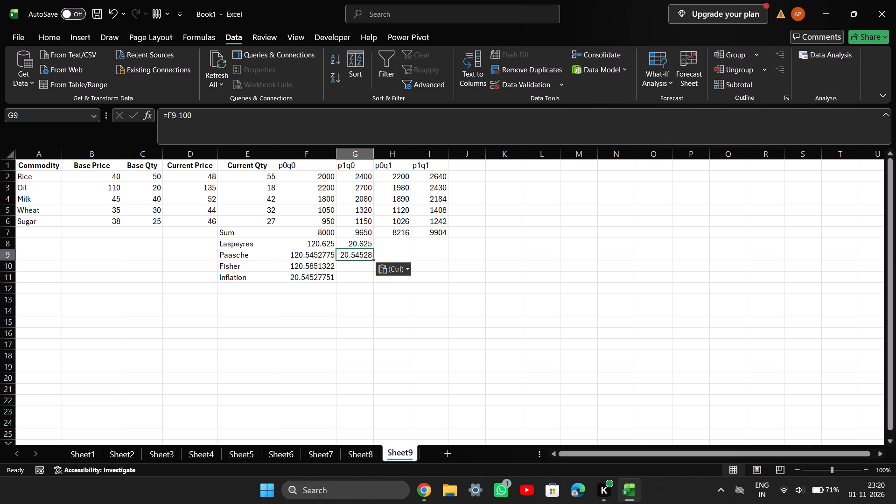
pyautogui.tripleClick(347, 256)
pyautogui.click(348, 256)
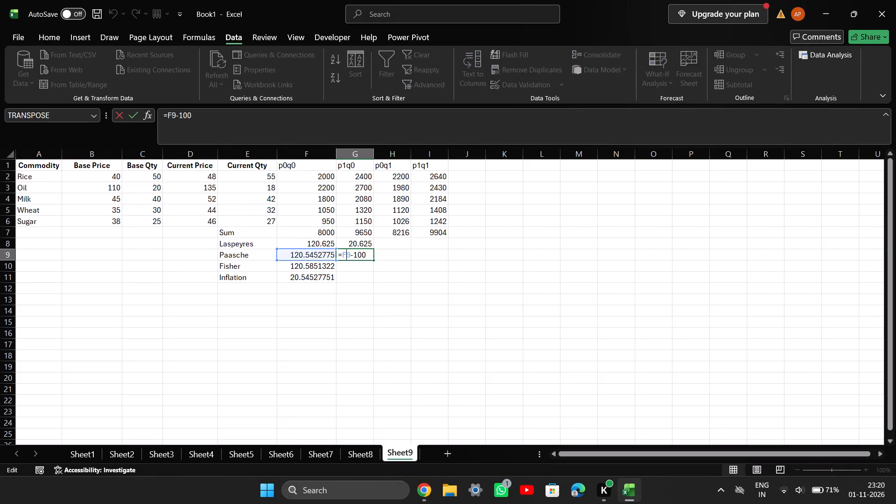
# Paste the inflation formula into G10 beside the Fisher index and change it to =F10-100.
pyautogui.click(350, 266)
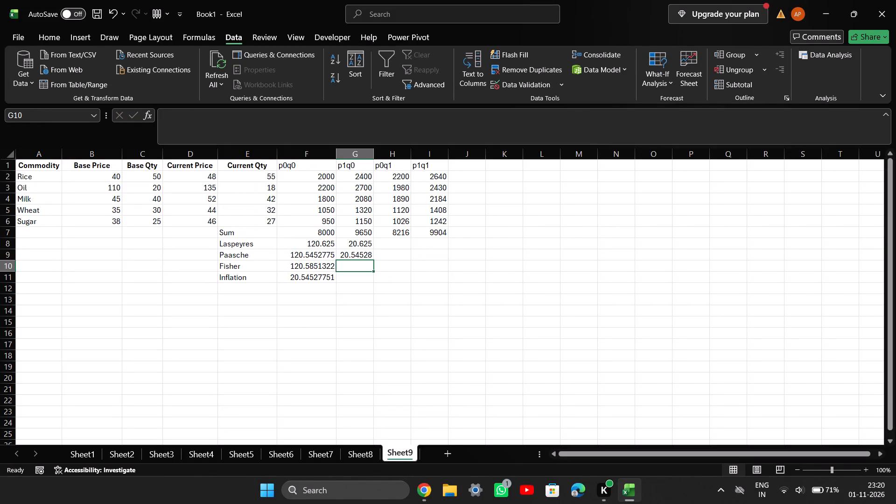
pyautogui.hotkey('ctrl', 'v')
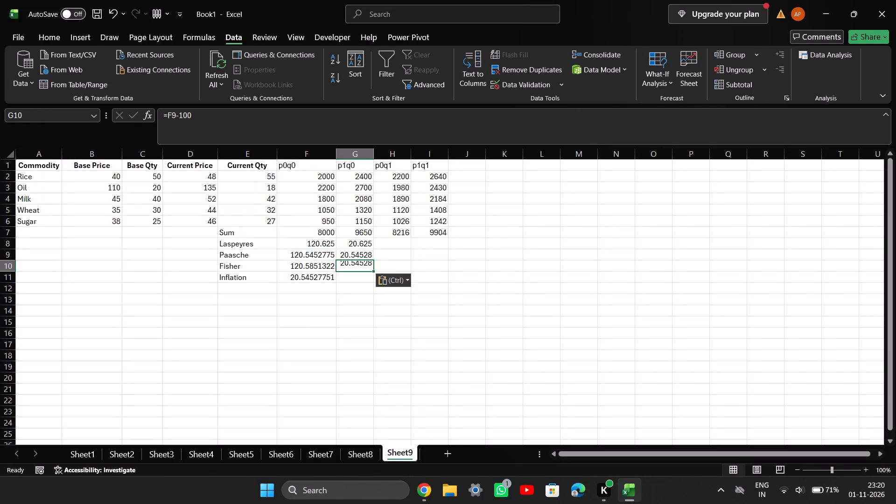
pyautogui.doubleClick(349, 266)
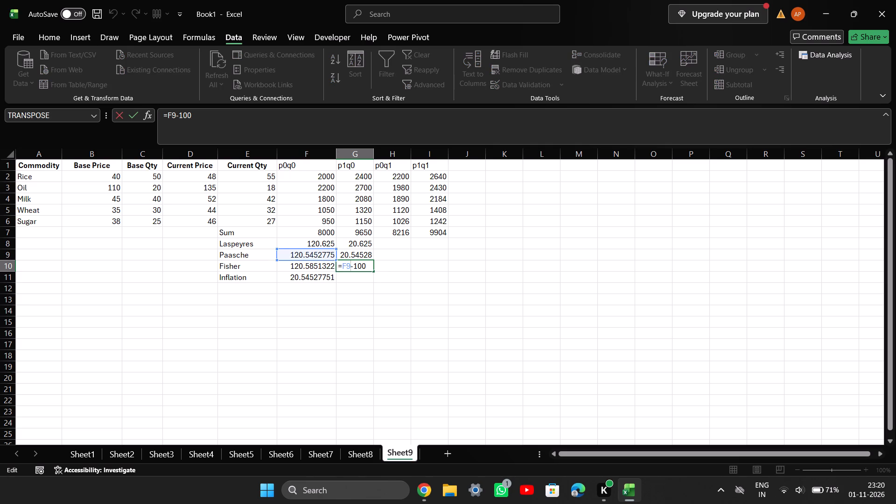
pyautogui.press('BackSpace')
pyautogui.press('1')
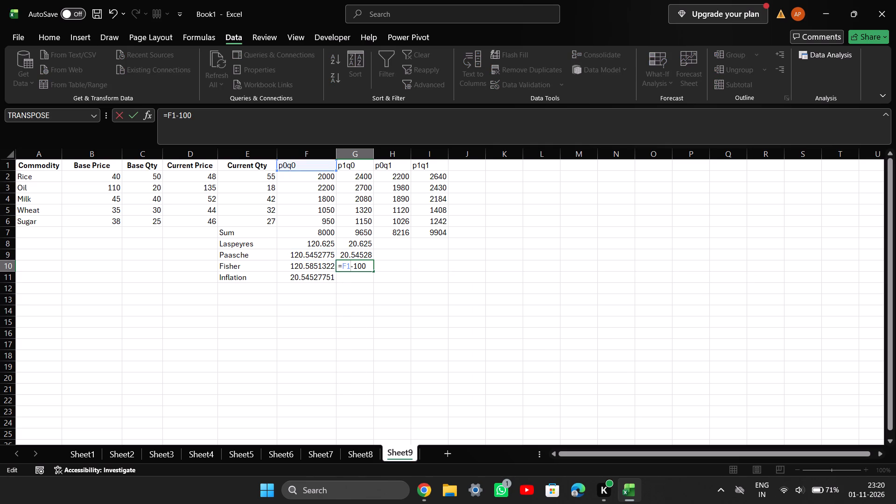
pyautogui.press('0')
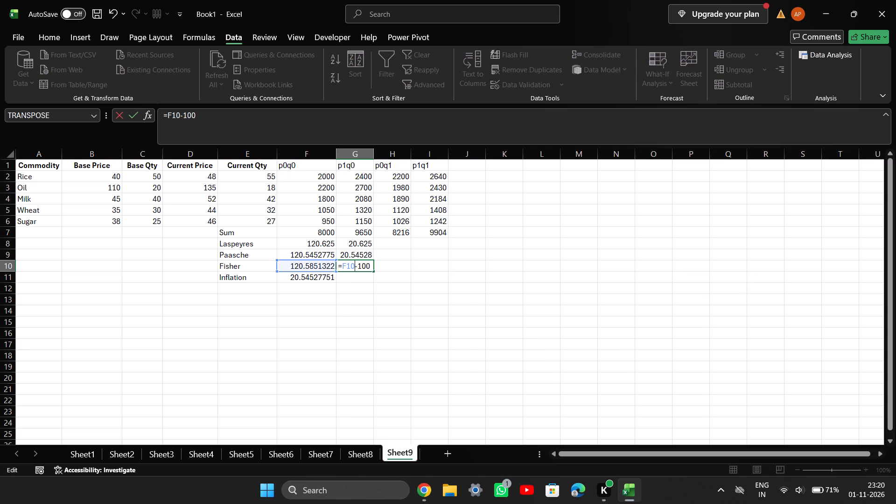
pyautogui.click(370, 316)
# Clear the formula from F11 beside the Inflation label.
pyautogui.click(330, 280)
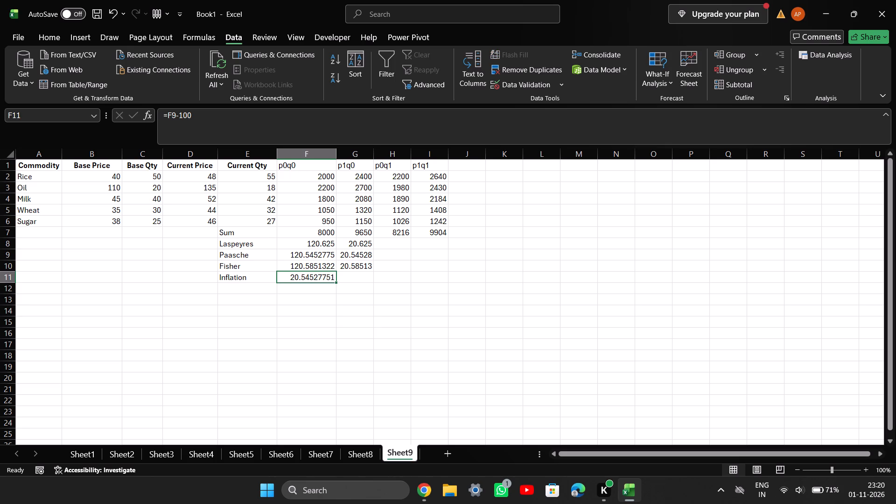
pyautogui.press('BackSpace')
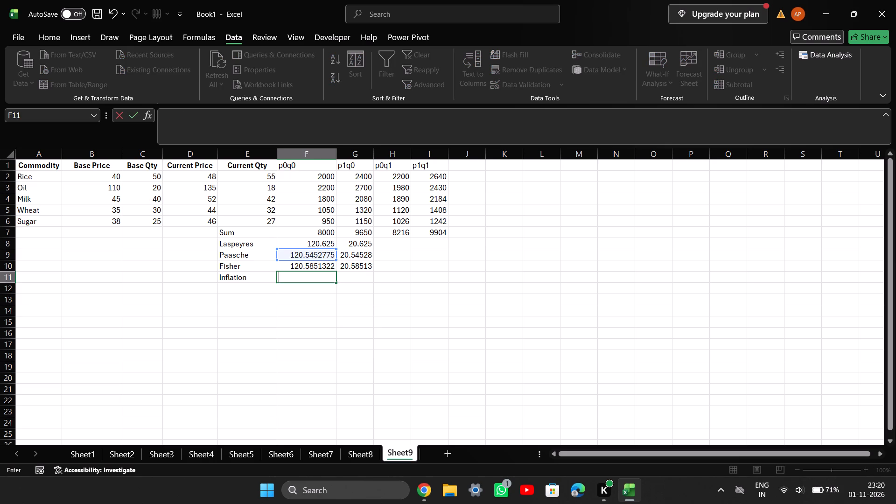
pyautogui.click(303, 315)
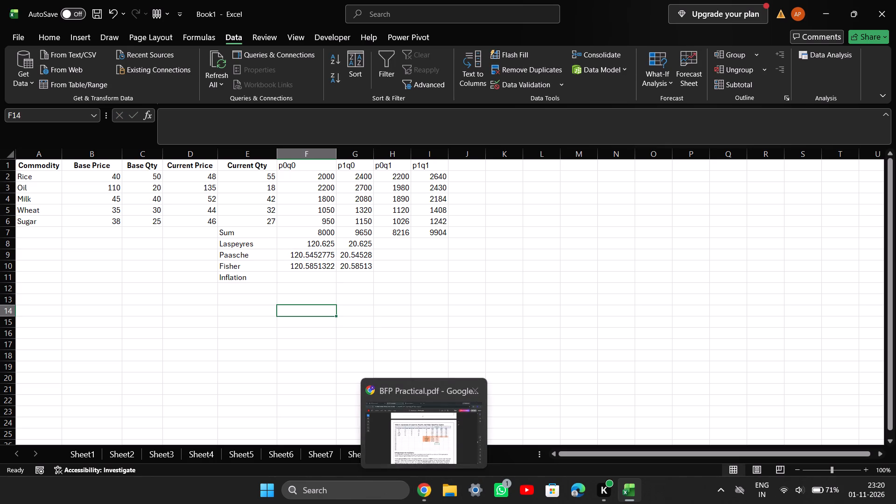
# Format the index and inflation values in F8:G10 to two decimal places.
pyautogui.moveTo(315, 245); pyautogui.dragTo(363, 267)
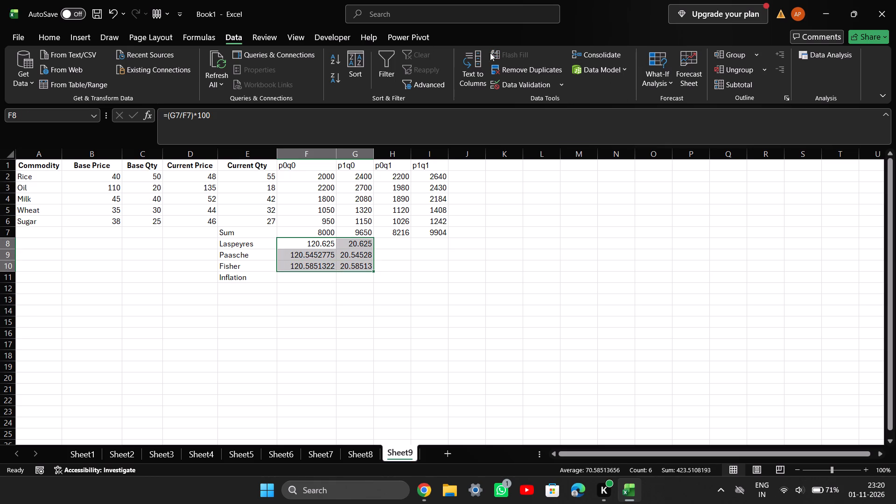
pyautogui.click(93, 34)
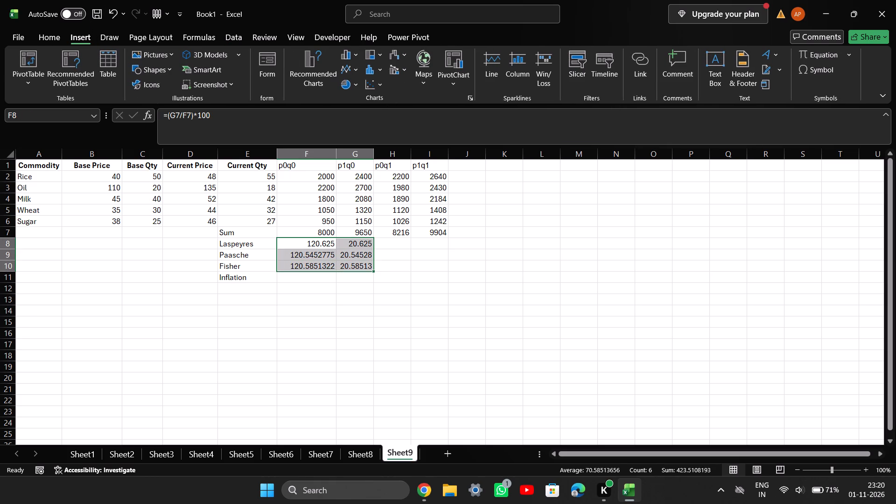
pyautogui.click(43, 36)
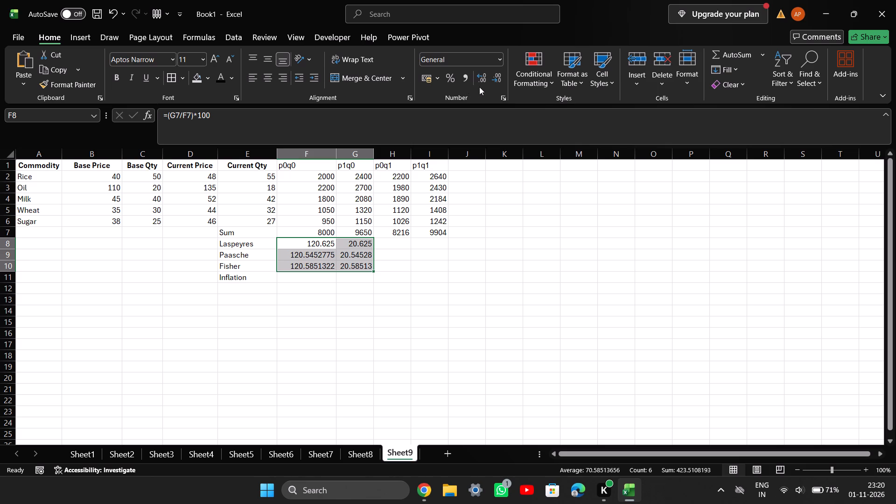
pyautogui.click(494, 77)
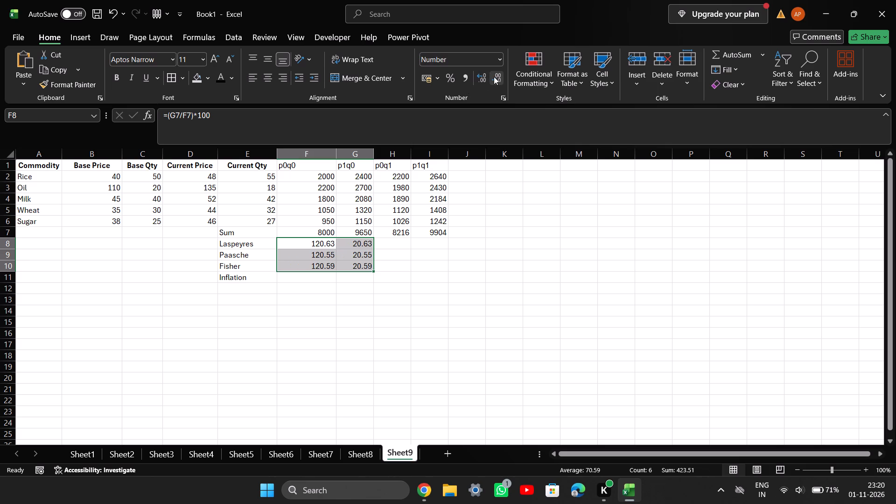
pyautogui.click(494, 77)
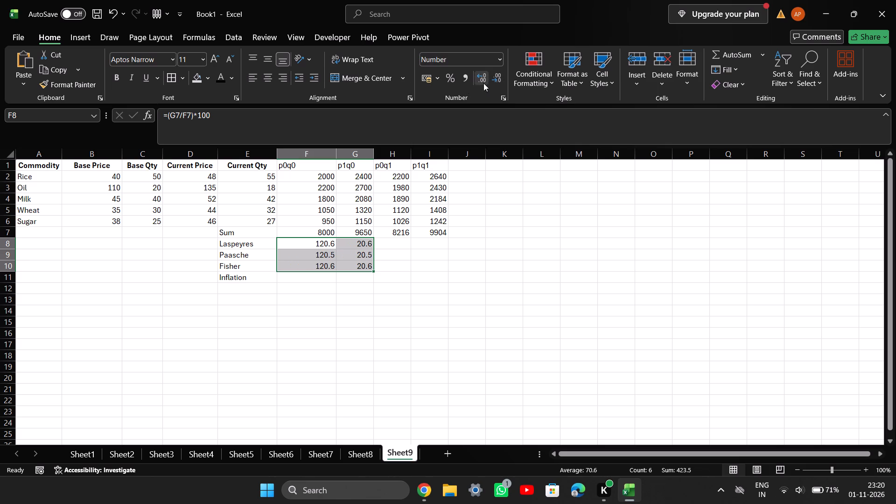
pyautogui.click(483, 83)
pyautogui.click(476, 236)
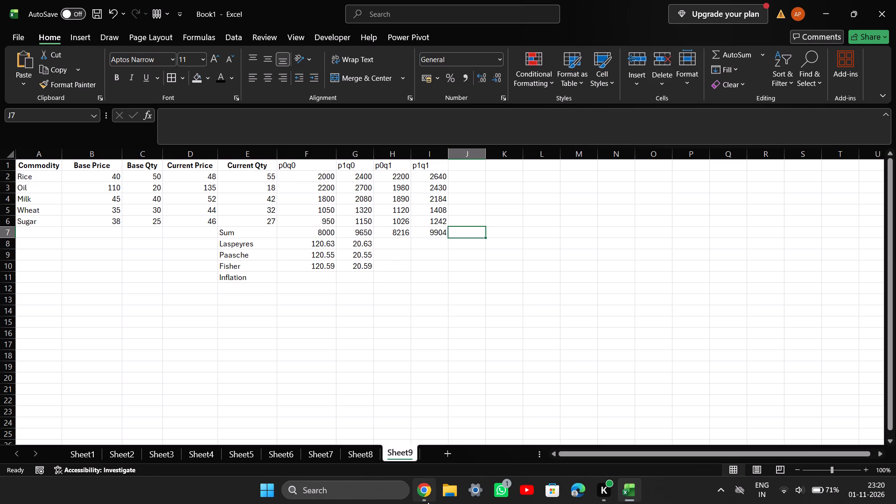
# Compare Sheet9's index and inflation values in Excel with Table 9 in the PDF in Chrome.
pyautogui.click(427, 502)
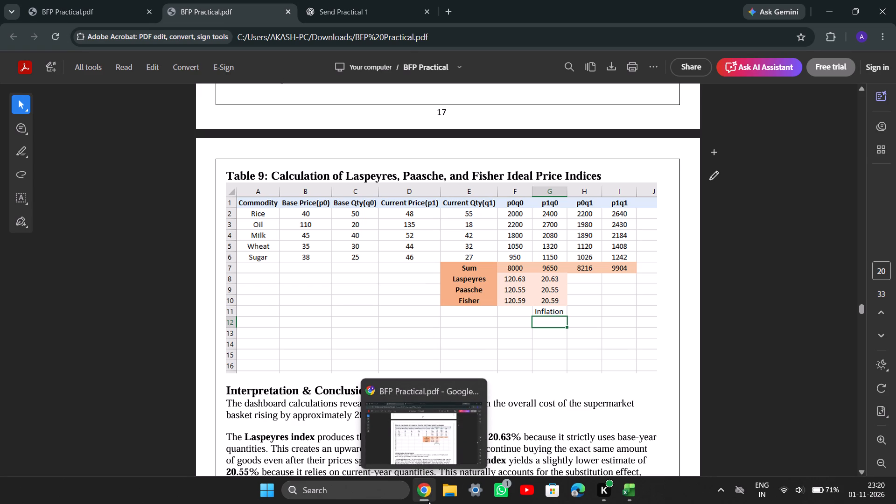
pyautogui.click(428, 501)
pyautogui.click(428, 501)
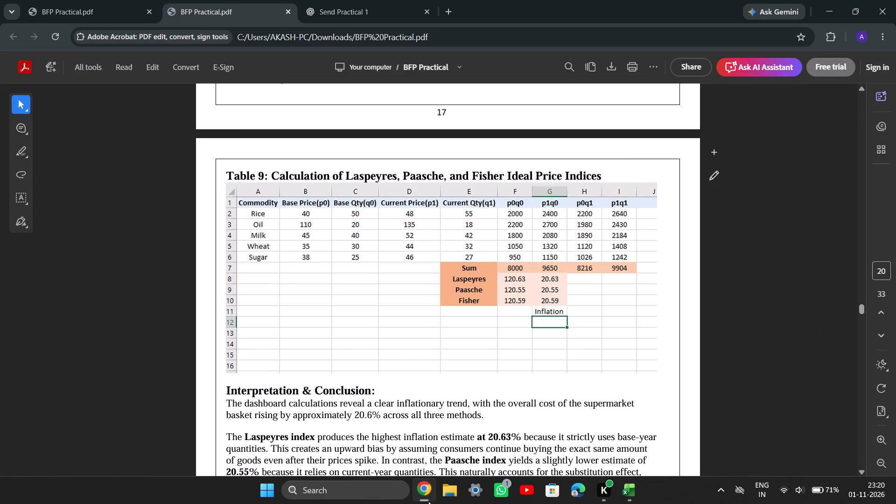
pyautogui.click(428, 501)
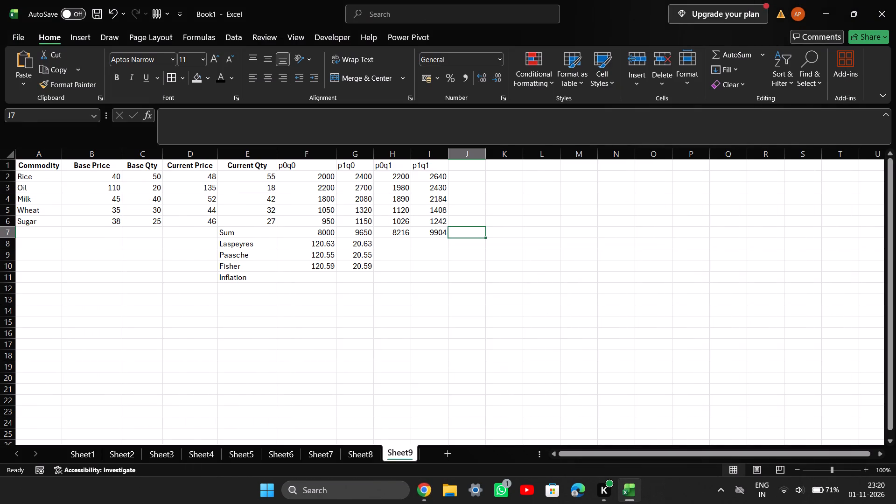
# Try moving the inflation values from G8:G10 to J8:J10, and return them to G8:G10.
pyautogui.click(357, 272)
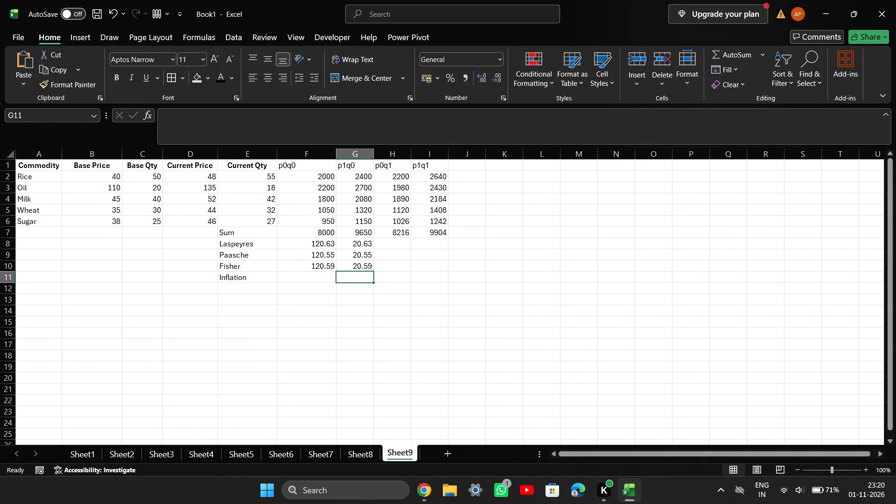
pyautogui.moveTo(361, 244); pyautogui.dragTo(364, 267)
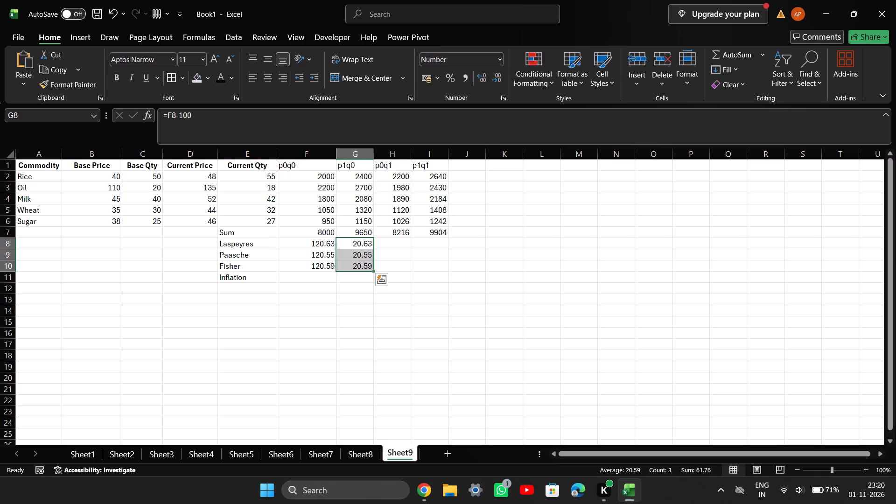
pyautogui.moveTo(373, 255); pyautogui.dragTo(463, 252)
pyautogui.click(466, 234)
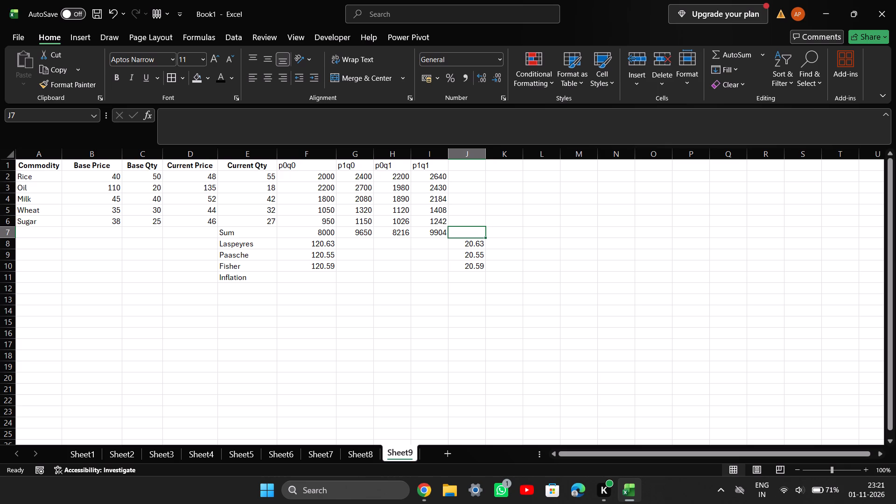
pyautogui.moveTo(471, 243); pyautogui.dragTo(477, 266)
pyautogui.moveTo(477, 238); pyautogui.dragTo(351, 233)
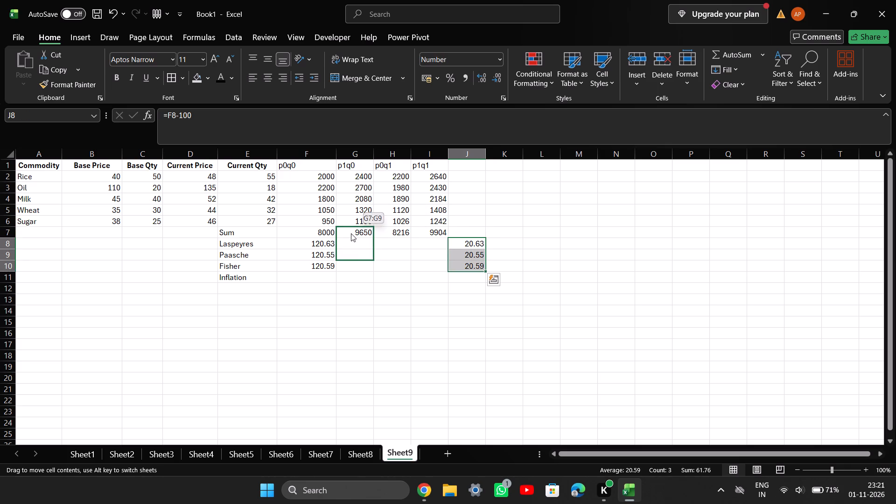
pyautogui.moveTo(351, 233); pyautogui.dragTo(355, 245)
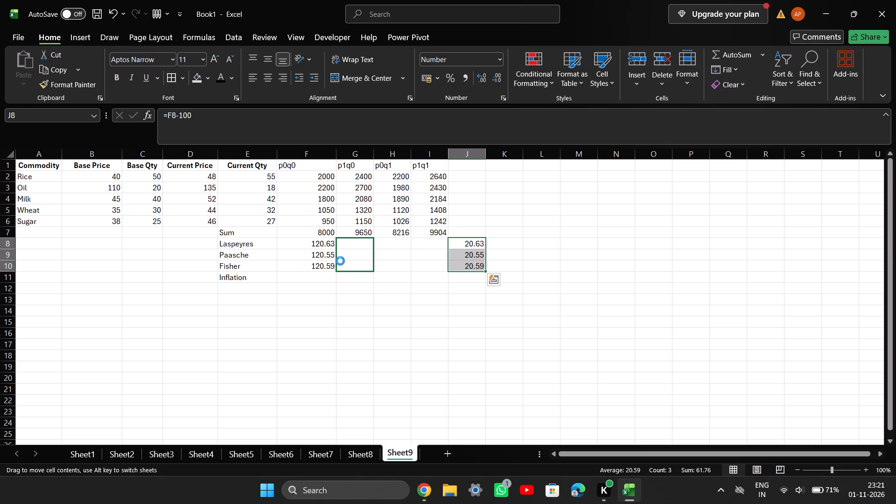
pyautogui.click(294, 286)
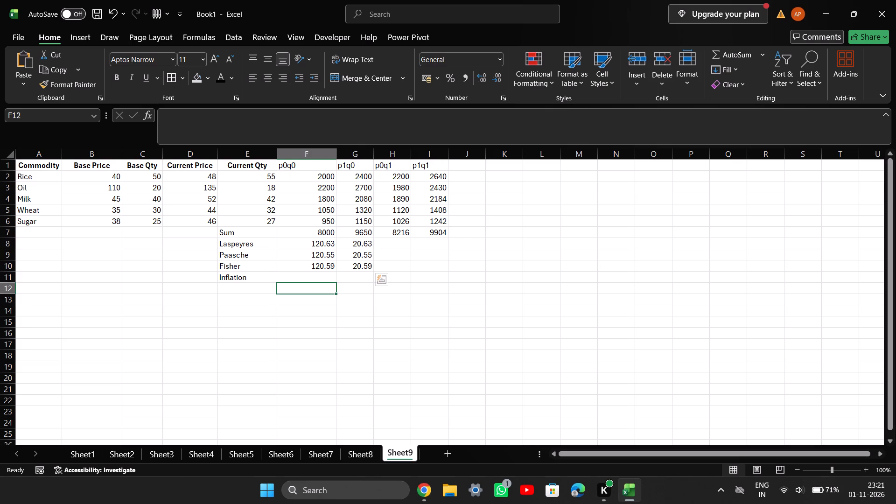
# Apply all borders to the commodity table A1:I6 and the sum and index block E7:I11 on Sheet9.
pyautogui.moveTo(237, 234); pyautogui.dragTo(429, 284)
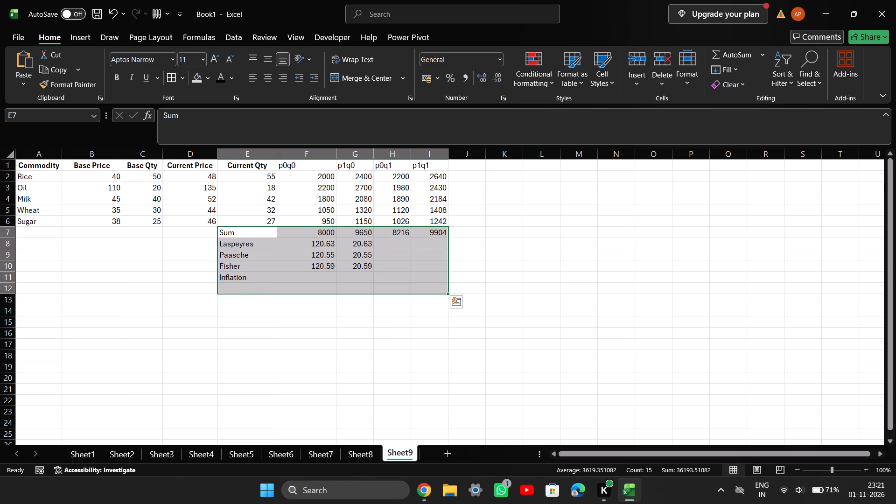
pyautogui.moveTo(43, 164); pyautogui.dragTo(441, 229)
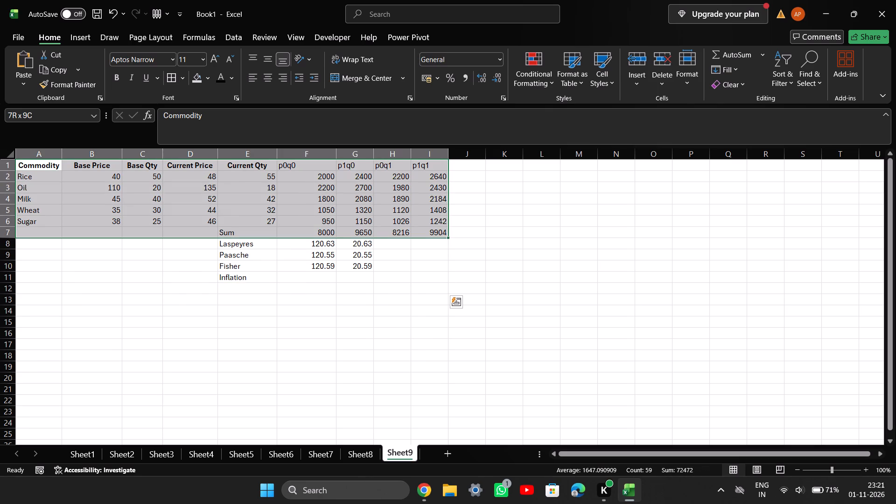
pyautogui.moveTo(441, 229); pyautogui.dragTo(444, 224)
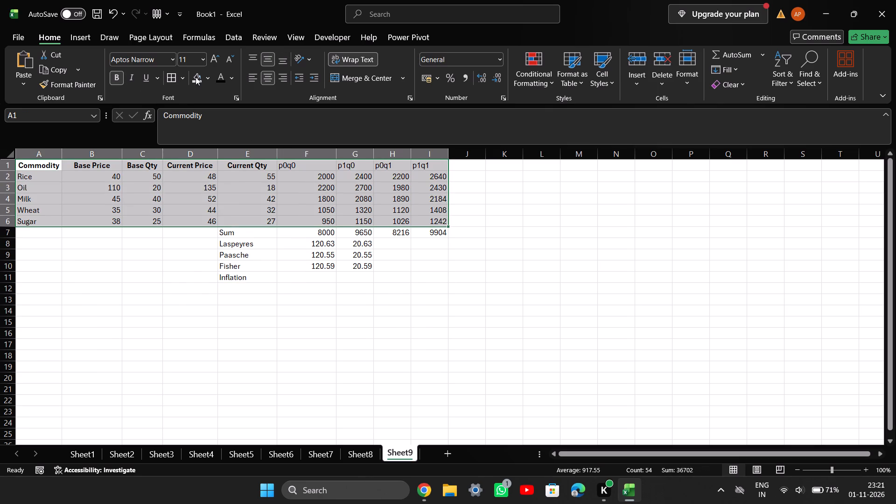
pyautogui.click(177, 79)
pyautogui.moveTo(242, 232); pyautogui.dragTo(257, 236)
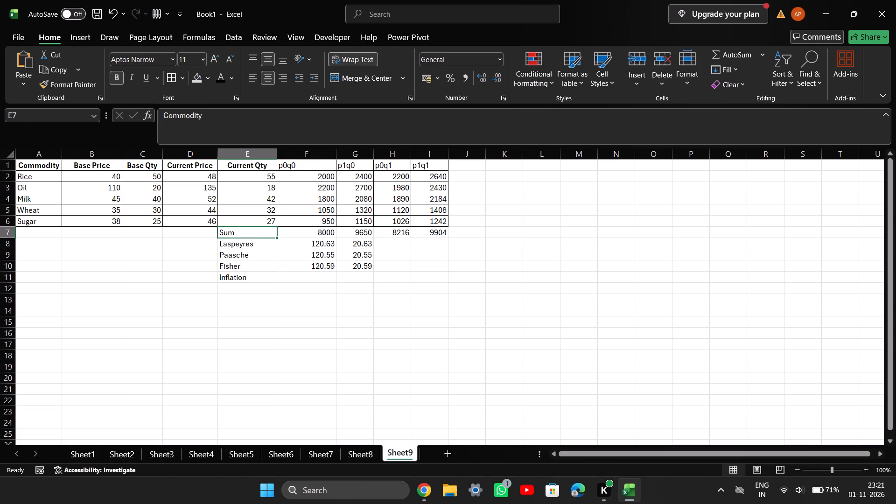
pyautogui.moveTo(257, 236); pyautogui.dragTo(440, 276)
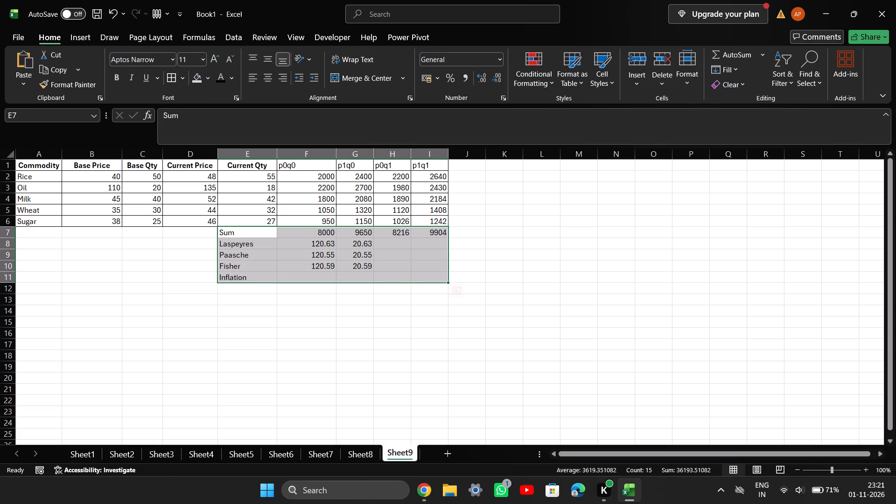
pyautogui.click(168, 77)
# Clear the Inflation label from cell E11.
pyautogui.click(252, 281)
pyautogui.doubleClick(258, 279)
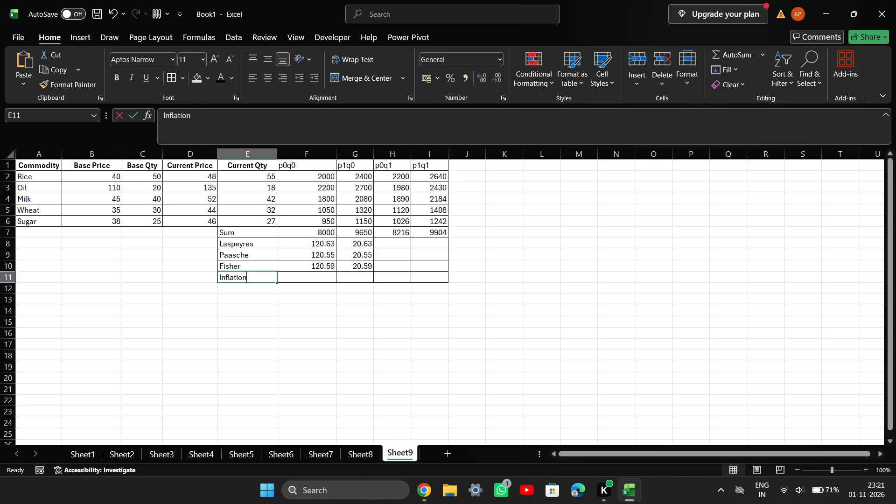
pyautogui.press('BackSpace')
pyautogui.press('BackSpace')
pyautogui.press('BackSpace')
pyautogui.press('BackSpace')
pyautogui.press('BackSpace')
pyautogui.press('BackSpace')
pyautogui.press('BackSpace')
pyautogui.press('BackSpace')
pyautogui.press('BackSpace')
pyautogui.press('BackSpace')
pyautogui.press('BackSpace')
pyautogui.press('BackSpace')
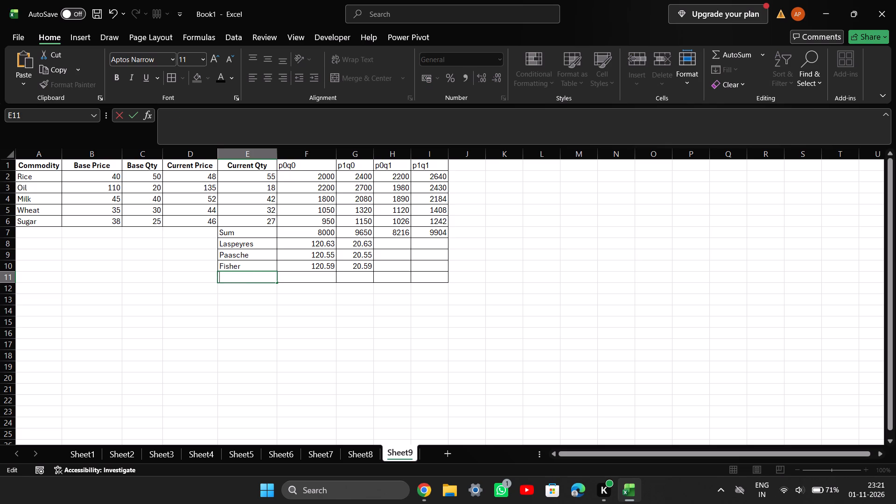
pyautogui.click(362, 281)
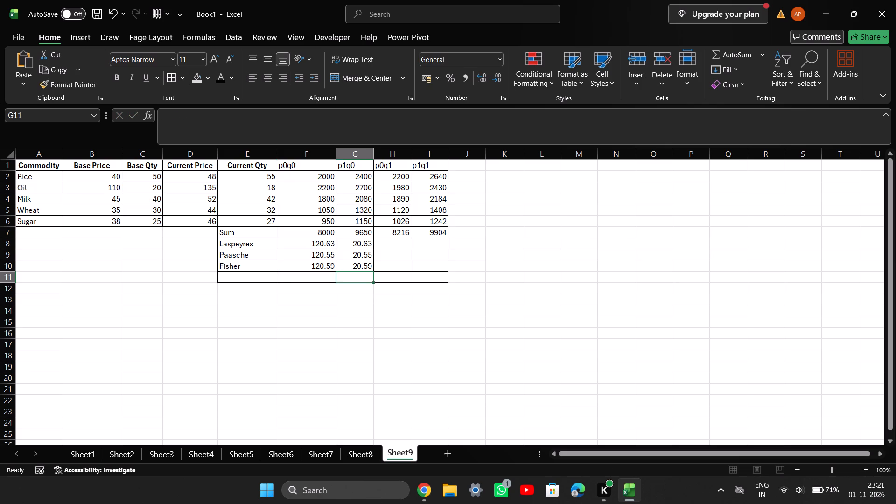
# Enter the label Inflation in G11, beneath the inflation values.
pyautogui.doubleClick(358, 278)
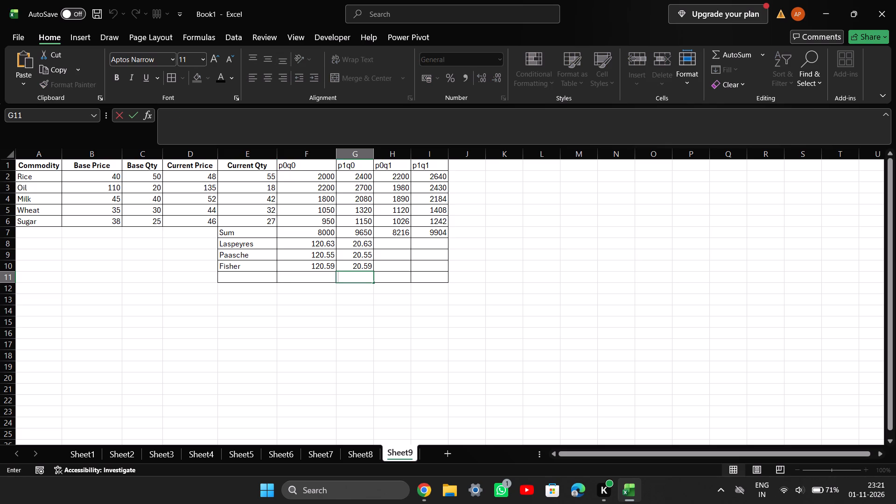
pyautogui.write('iNFLATION')
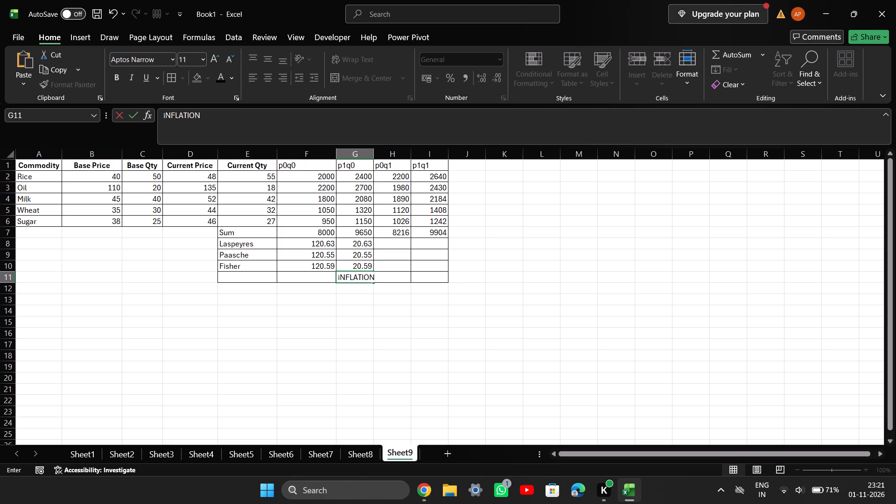
pyautogui.press('BackSpace')
pyautogui.press('BackSpace')
pyautogui.press('BackSpace')
pyautogui.press('BackSpace')
pyautogui.press('BackSpace')
pyautogui.press('BackSpace')
pyautogui.write('Inflation')
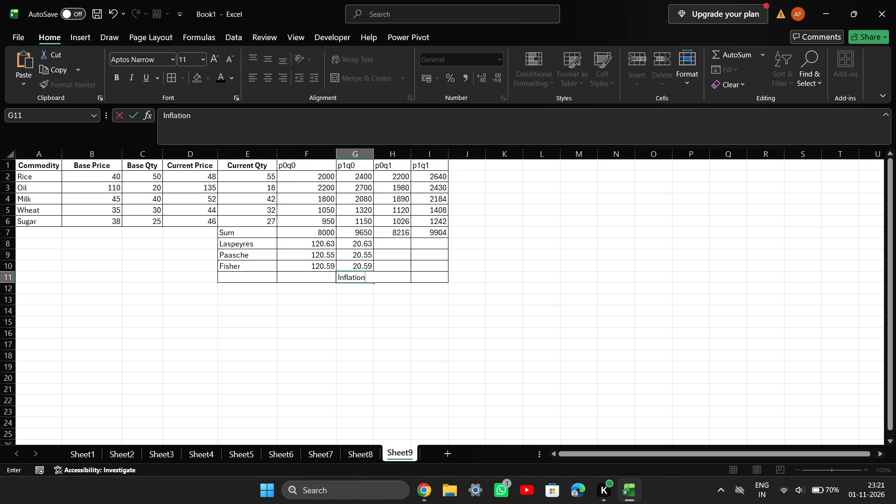
pyautogui.click(354, 297)
pyautogui.click(400, 301)
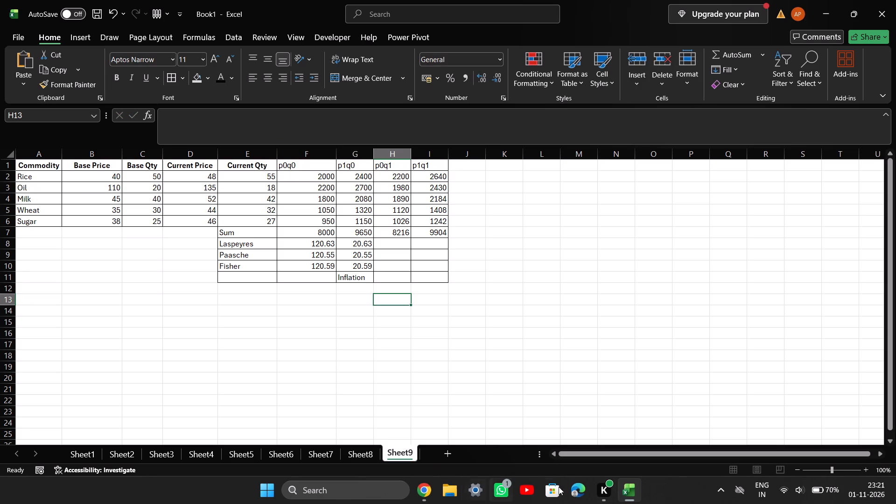
# Switch to the PDF in Chrome, check Table 9, and find Practical 10: Forecast Accuracy Audit.
pyautogui.click(429, 490)
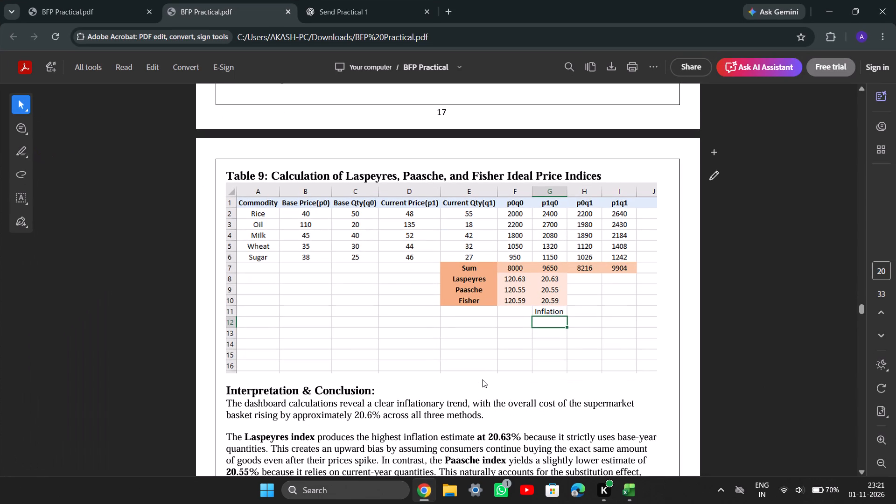
pyautogui.scroll(-7, 490, 356)
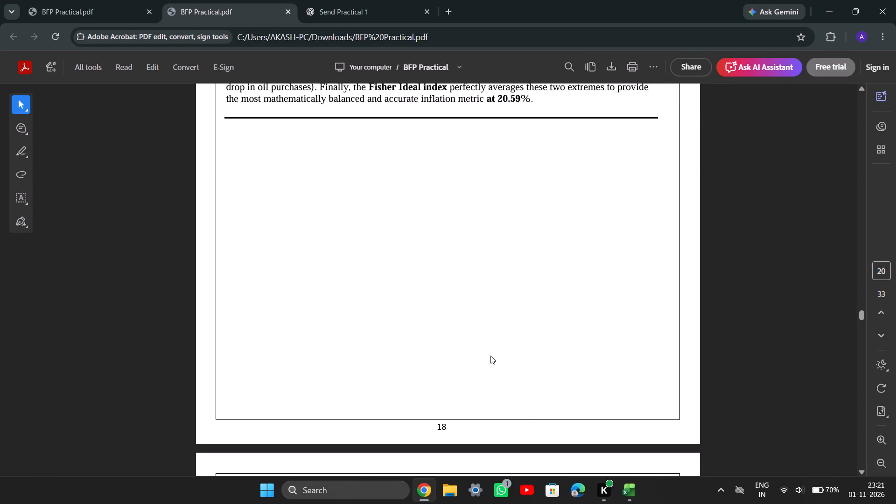
pyautogui.scroll(-8, 490, 356)
pyautogui.scroll(2, 490, 355)
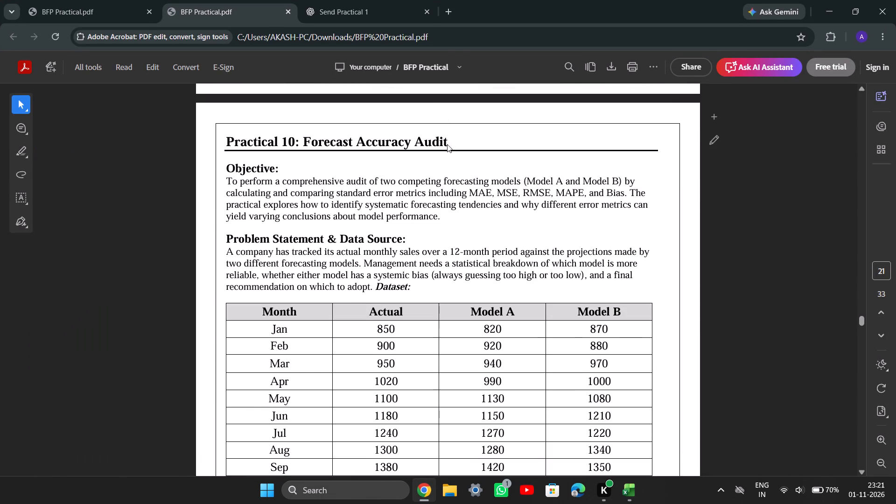
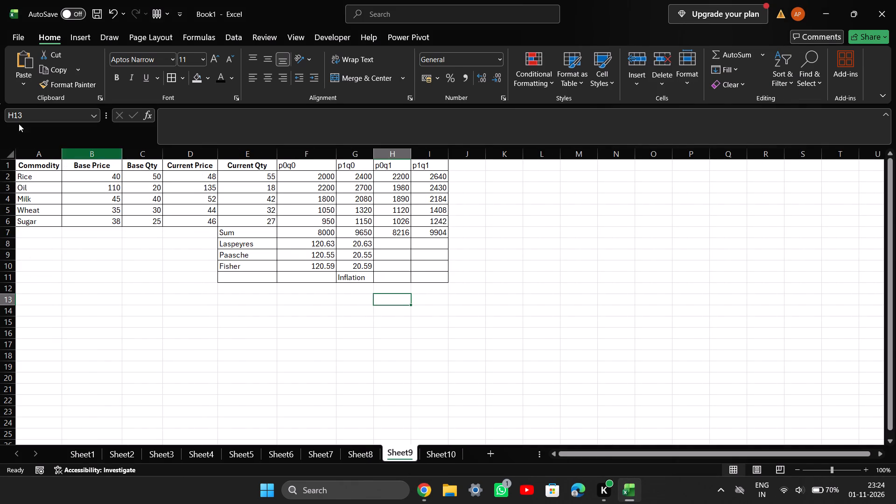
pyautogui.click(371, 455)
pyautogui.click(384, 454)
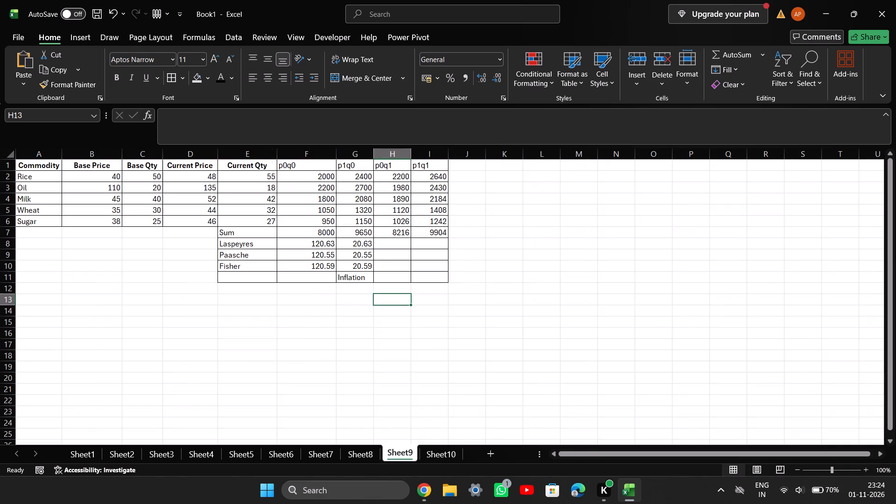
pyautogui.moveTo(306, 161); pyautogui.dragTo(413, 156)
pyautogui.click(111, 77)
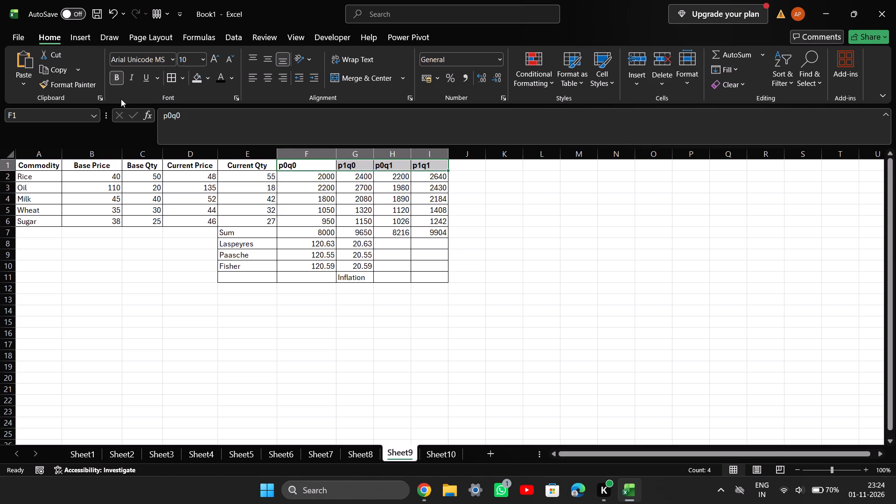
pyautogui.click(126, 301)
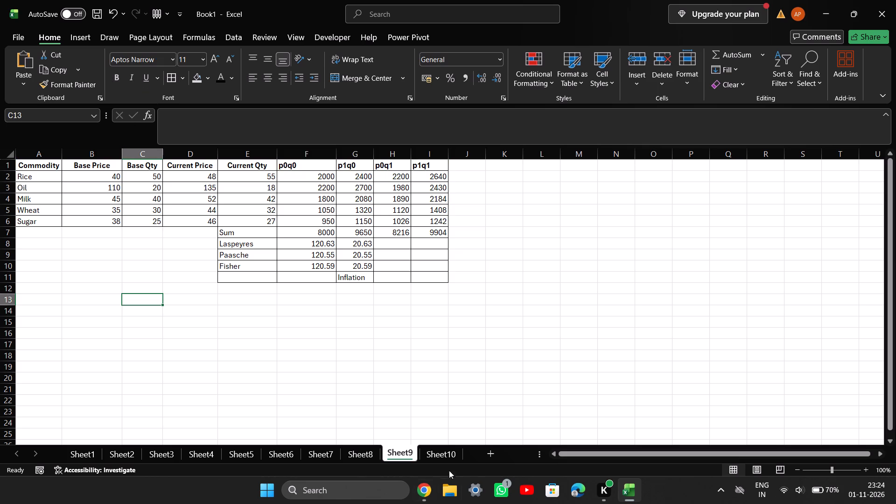
# Inspect the Rice row's p0q0, p1q0 and p0q1 formulas on Sheet9, undoing the stray edit to the p1q0 cell.
pyautogui.click(627, 496)
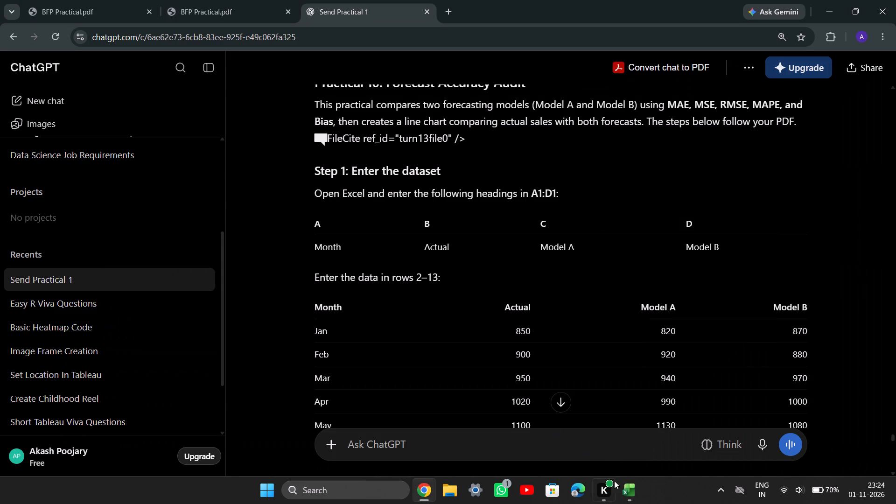
pyautogui.click(623, 490)
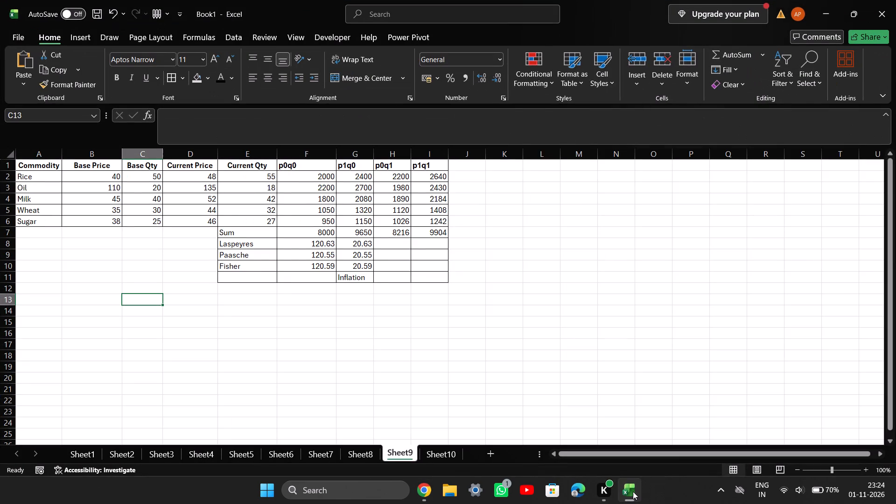
pyautogui.click(322, 181)
pyautogui.doubleClick(322, 178)
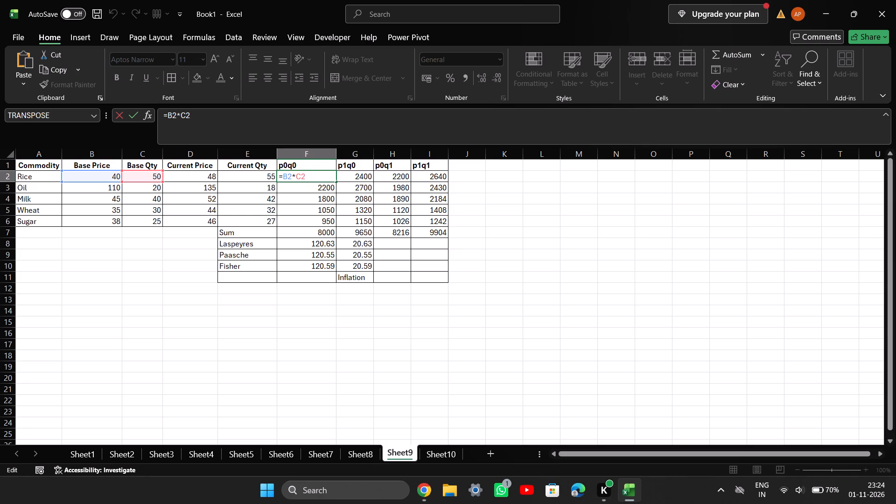
pyautogui.doubleClick(353, 176)
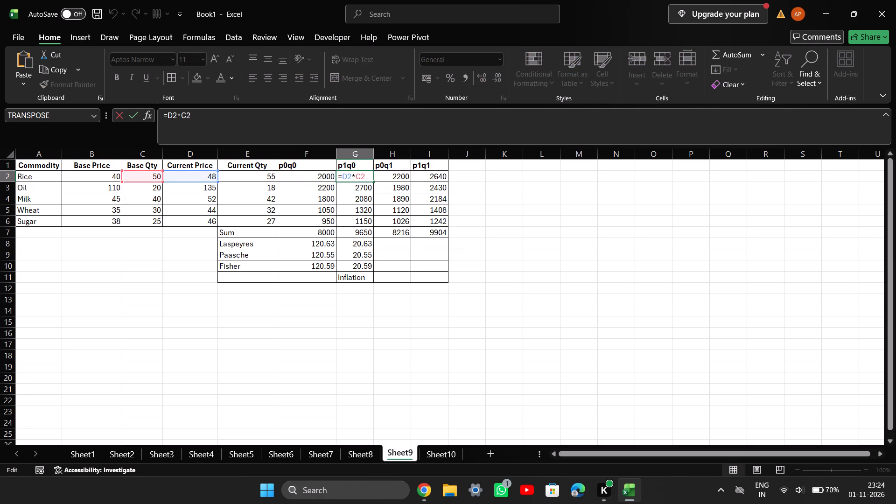
pyautogui.doubleClick(321, 179)
pyautogui.doubleClick(367, 176)
pyautogui.doubleClick(386, 176)
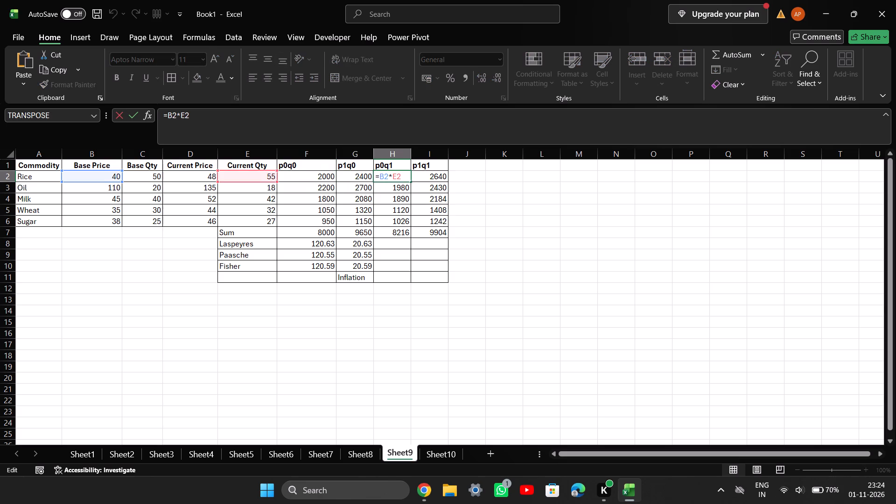
pyautogui.doubleClick(353, 178)
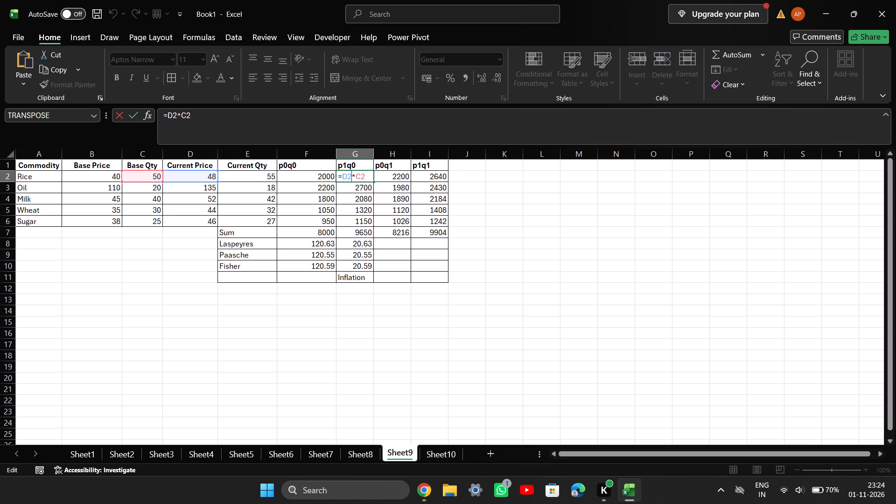
pyautogui.doubleClick(324, 177)
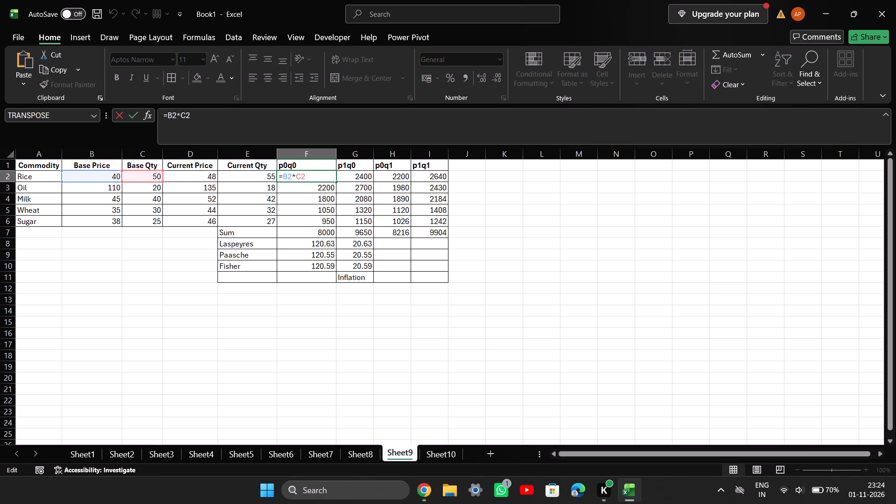
pyautogui.doubleClick(357, 178)
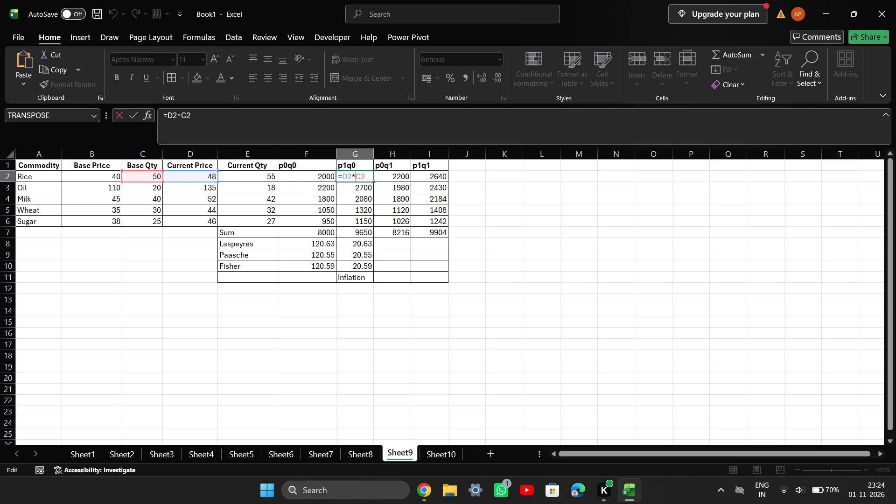
pyautogui.doubleClick(404, 177)
pyautogui.click(393, 176)
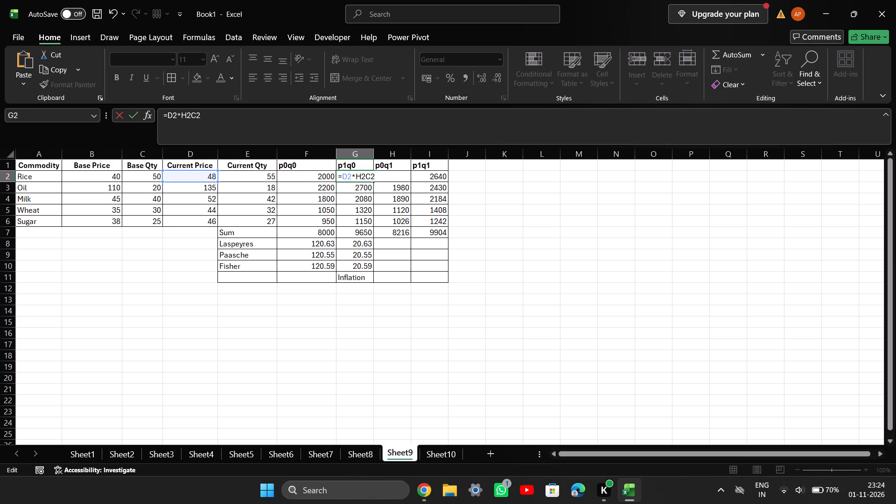
pyautogui.click(364, 313)
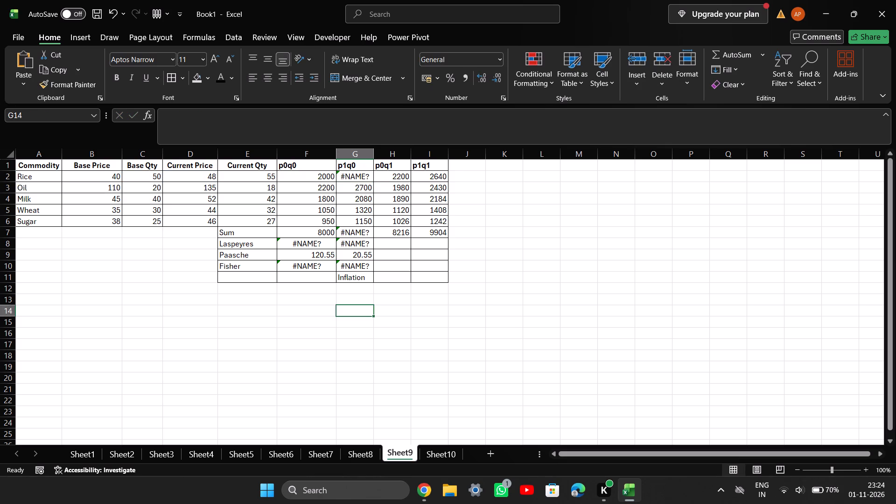
pyautogui.hotkey('ctrl', 'z')
# Inspect the Rice row's p0q1 and p1q1 formulas and Current Qty cell, undoing the stray edit to the p1q1 cell.
pyautogui.click(389, 172)
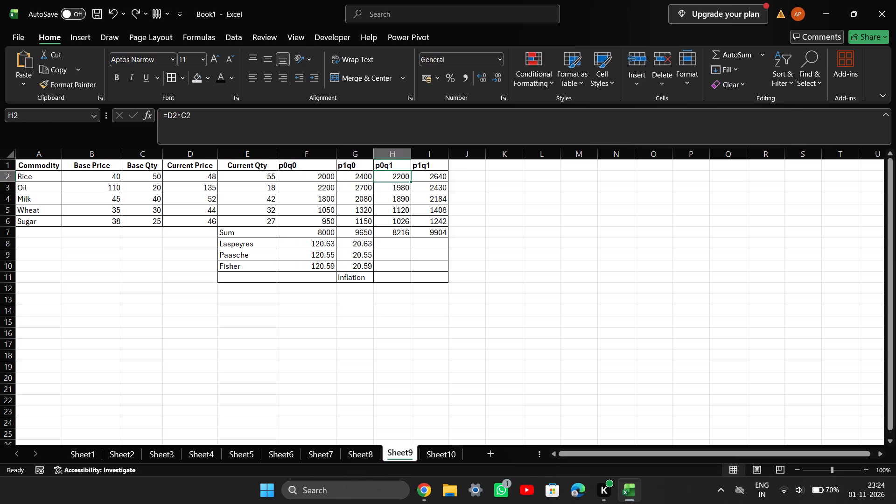
pyautogui.doubleClick(389, 175)
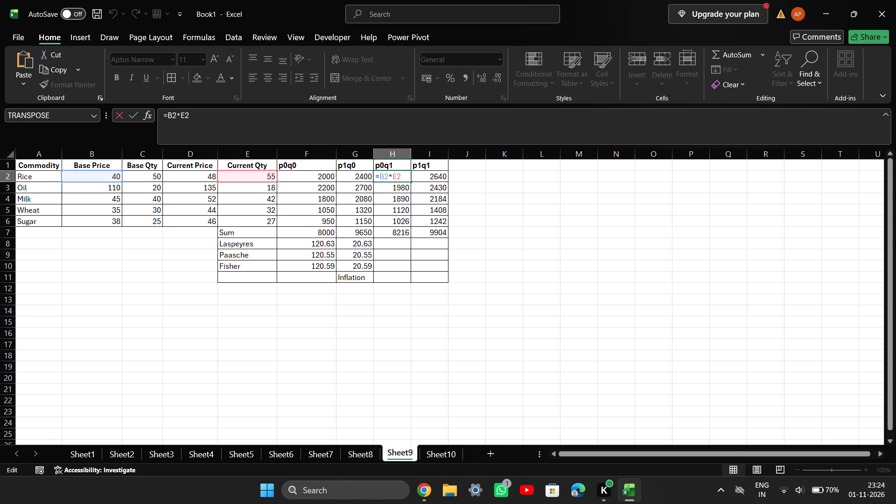
pyautogui.click(497, 252)
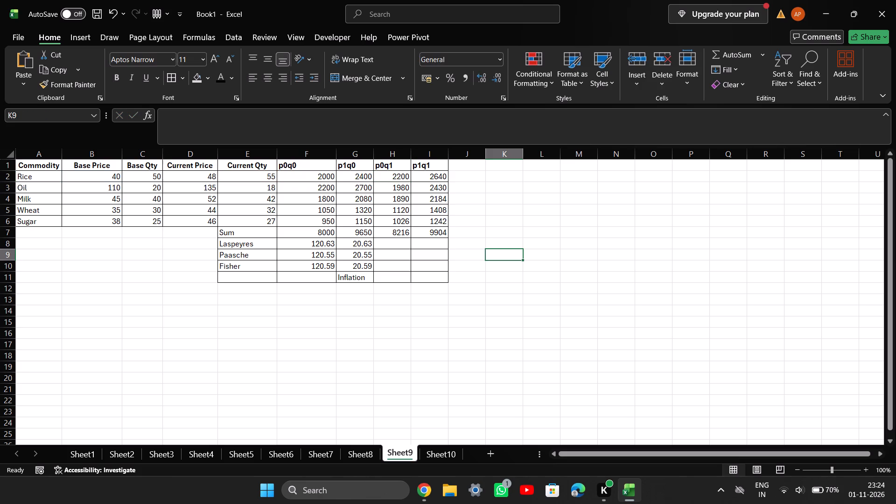
pyautogui.doubleClick(432, 176)
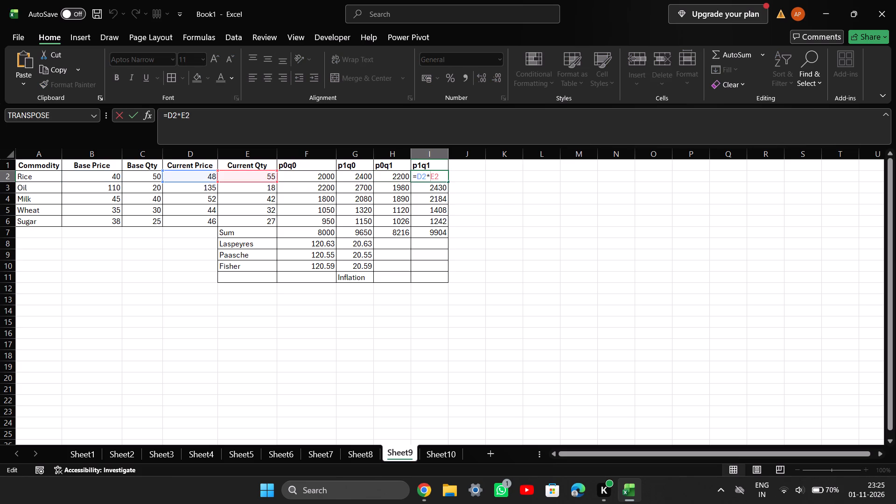
pyautogui.click(481, 230)
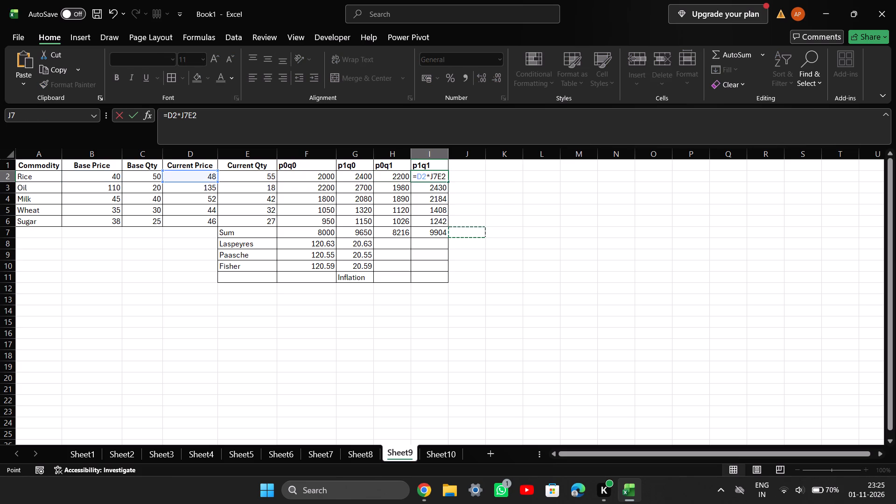
pyautogui.hotkey('ctrl', 'z')
pyautogui.click(440, 355)
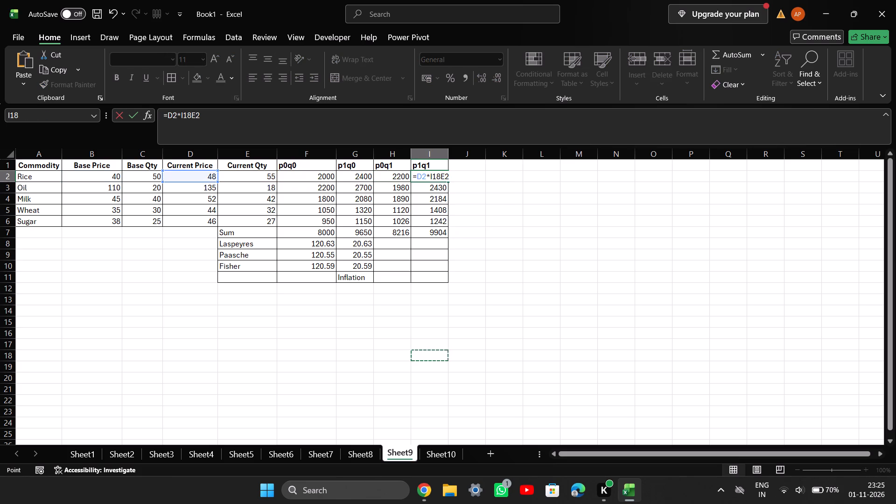
pyautogui.doubleClick(378, 369)
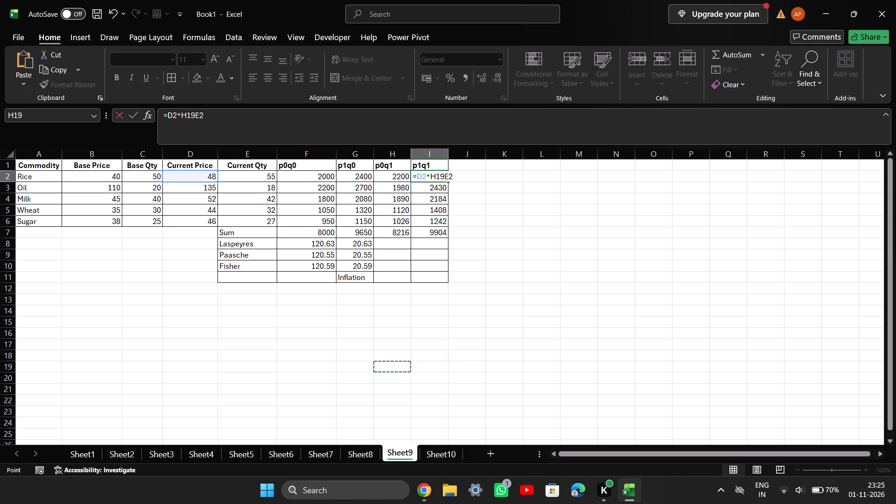
pyautogui.doubleClick(379, 369)
pyautogui.doubleClick(401, 200)
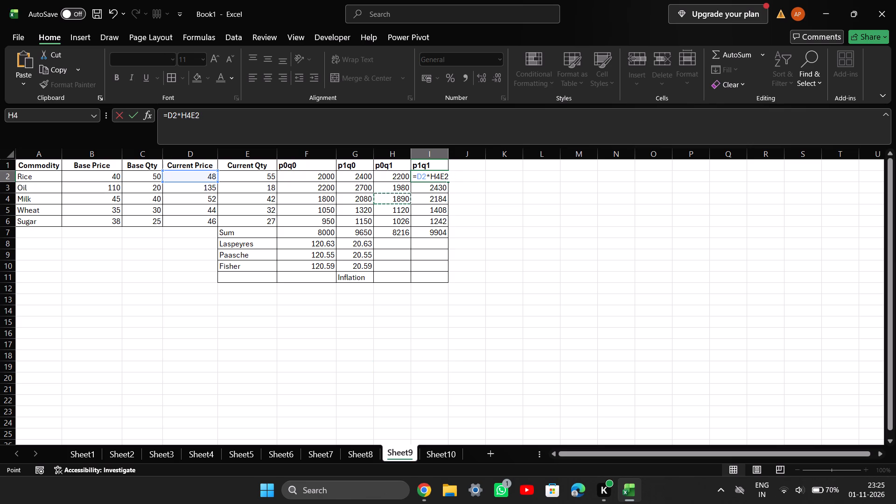
pyautogui.press('Return')
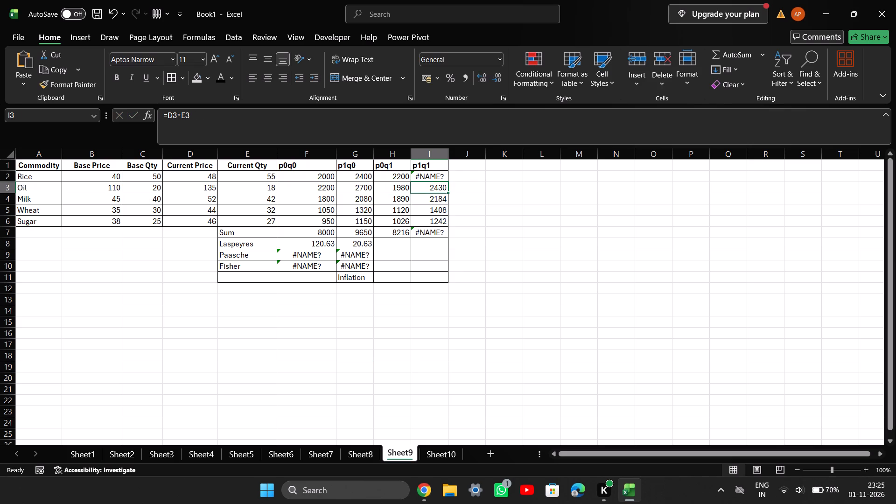
pyautogui.hotkey('ctrl', 'z')
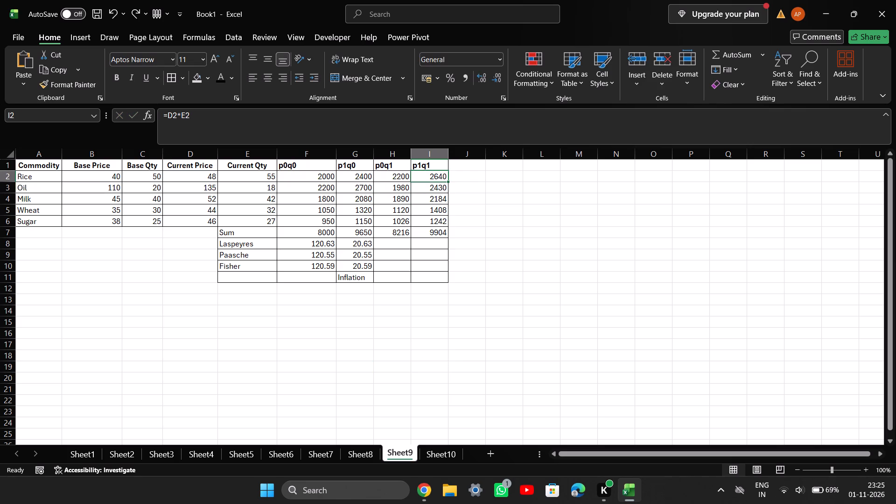
pyautogui.click(264, 176)
pyautogui.click(264, 176)
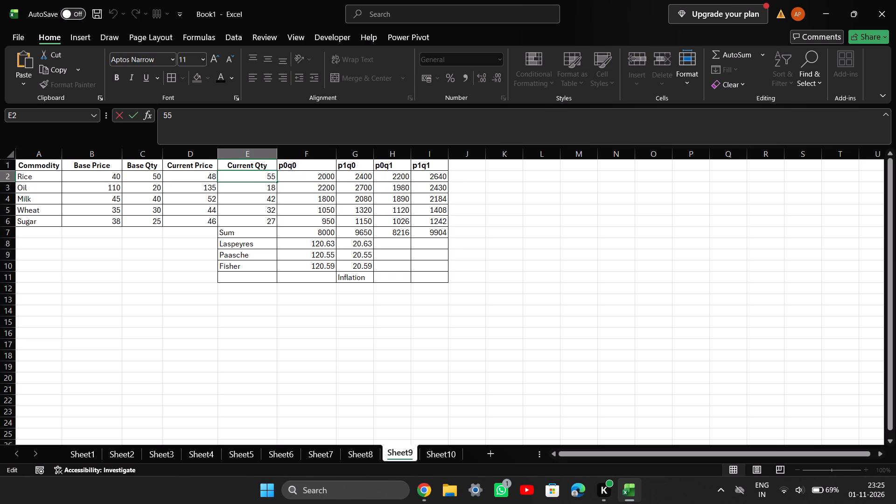
pyautogui.doubleClick(269, 178)
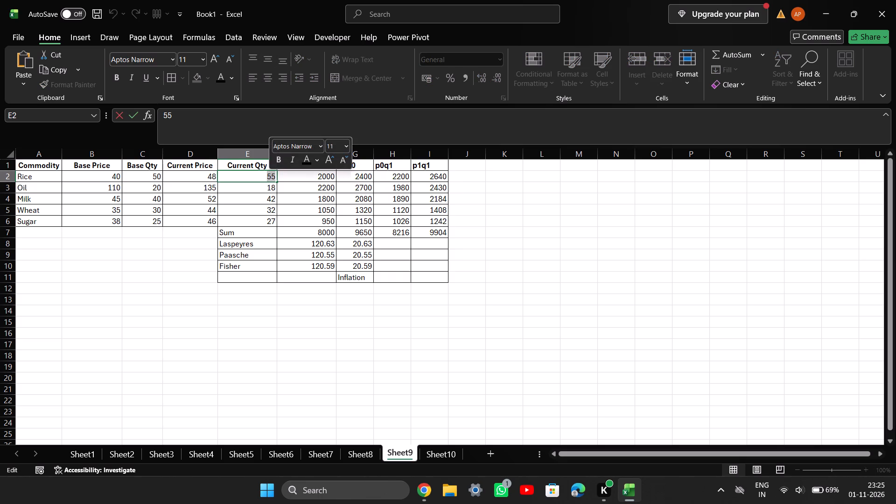
pyautogui.click(261, 175)
pyautogui.click(296, 177)
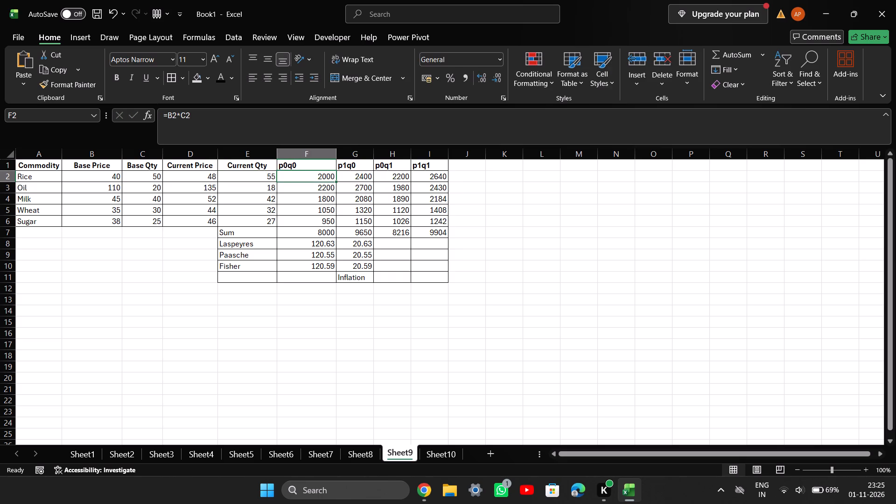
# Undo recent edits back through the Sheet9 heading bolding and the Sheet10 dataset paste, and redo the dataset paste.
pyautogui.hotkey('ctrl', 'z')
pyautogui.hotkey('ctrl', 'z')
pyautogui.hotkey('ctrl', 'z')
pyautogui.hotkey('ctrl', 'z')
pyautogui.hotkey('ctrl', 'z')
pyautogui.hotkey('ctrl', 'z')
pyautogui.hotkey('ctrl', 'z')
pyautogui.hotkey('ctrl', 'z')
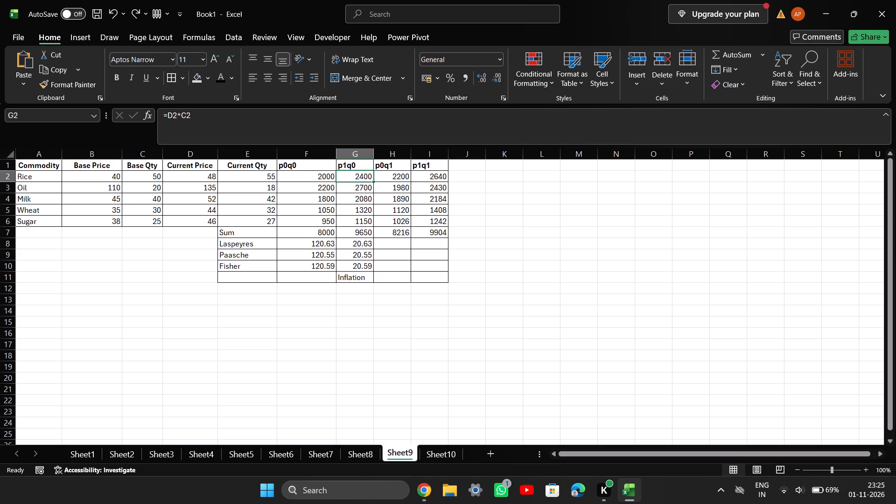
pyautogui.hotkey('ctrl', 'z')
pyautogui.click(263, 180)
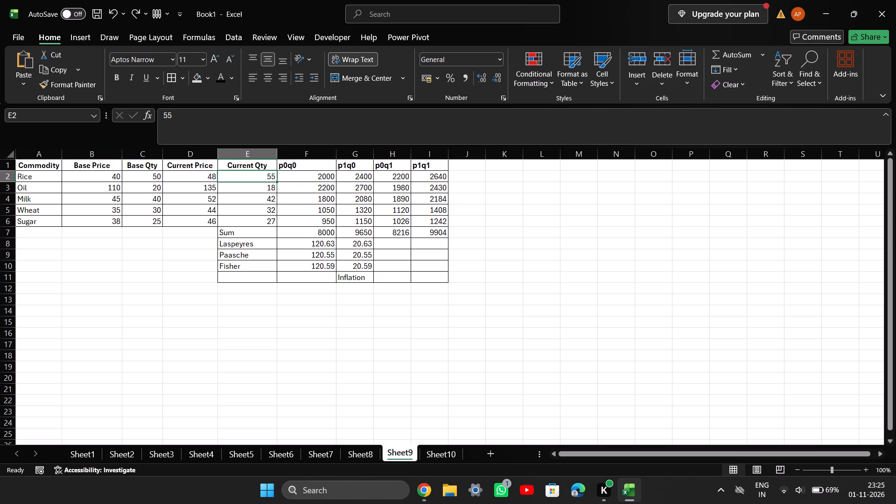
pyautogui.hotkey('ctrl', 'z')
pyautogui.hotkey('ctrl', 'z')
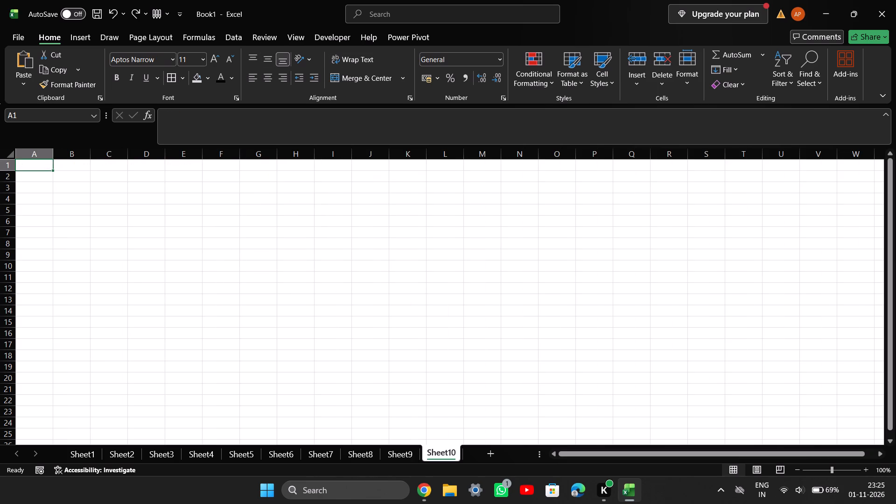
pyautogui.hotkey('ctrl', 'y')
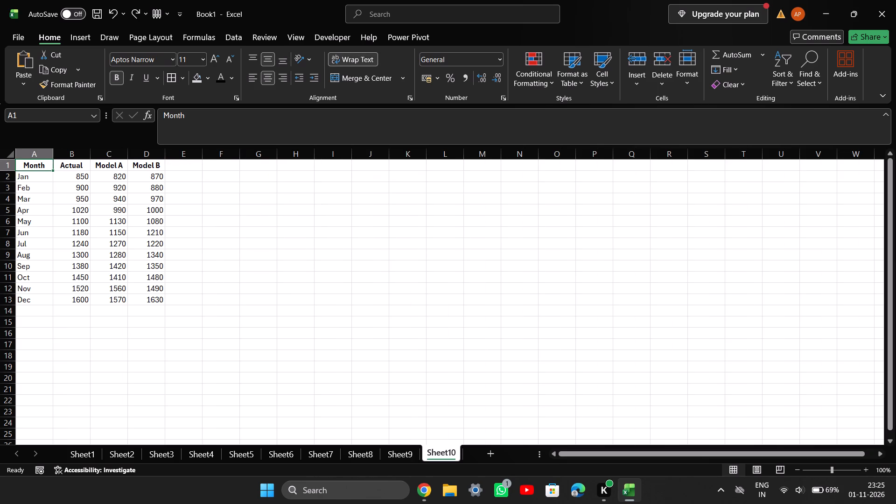
# Check the Rice row's Current Qty and p0q0 cells on Sheet9, and return to Sheet10.
pyautogui.click(404, 450)
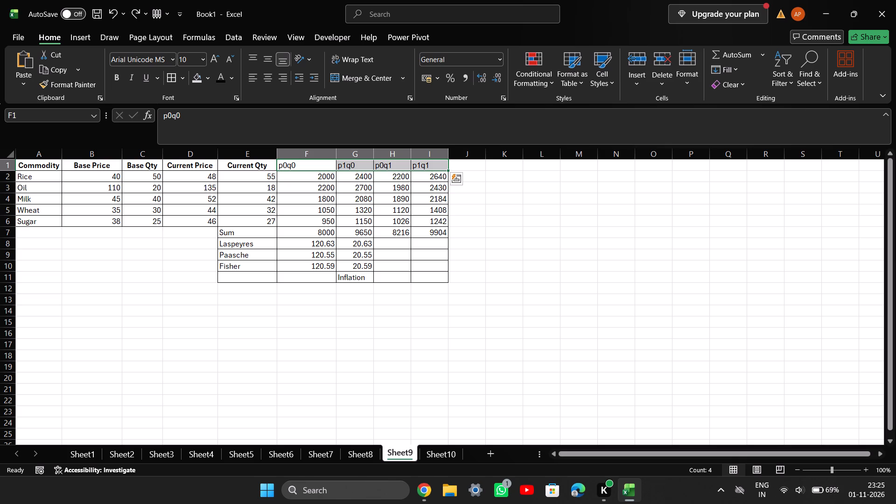
pyautogui.click(300, 172)
pyautogui.click(273, 179)
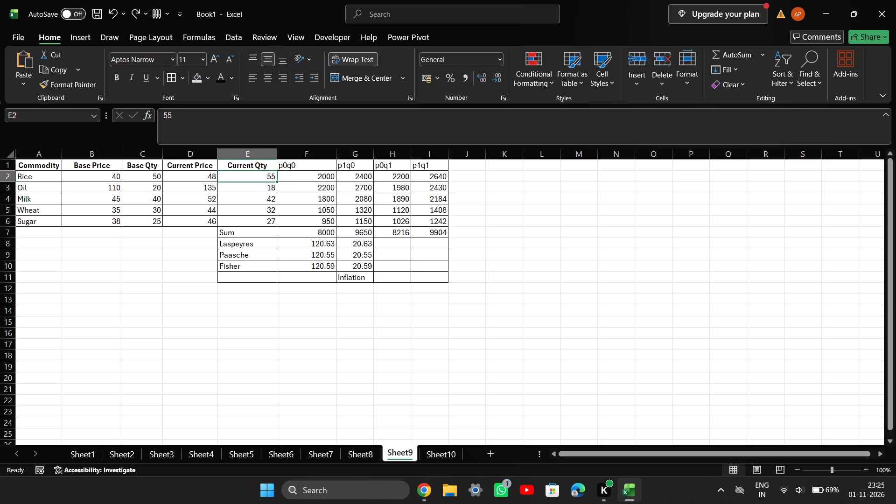
pyautogui.click(322, 179)
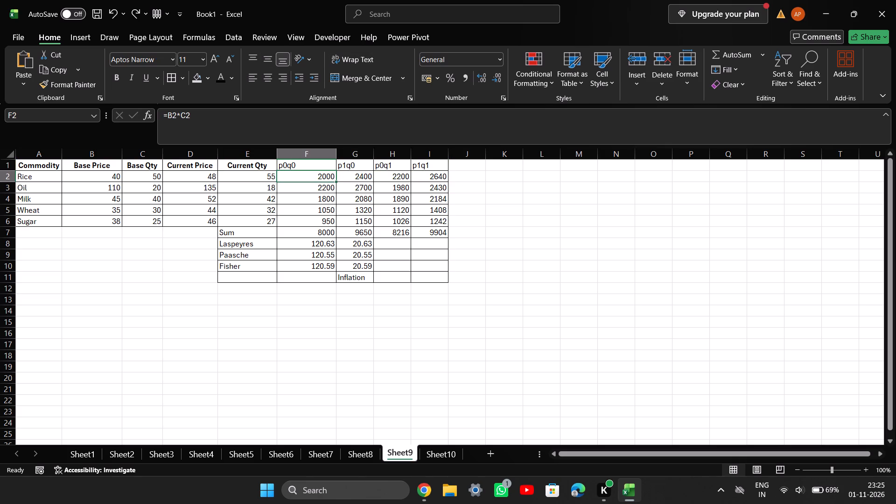
pyautogui.click(440, 452)
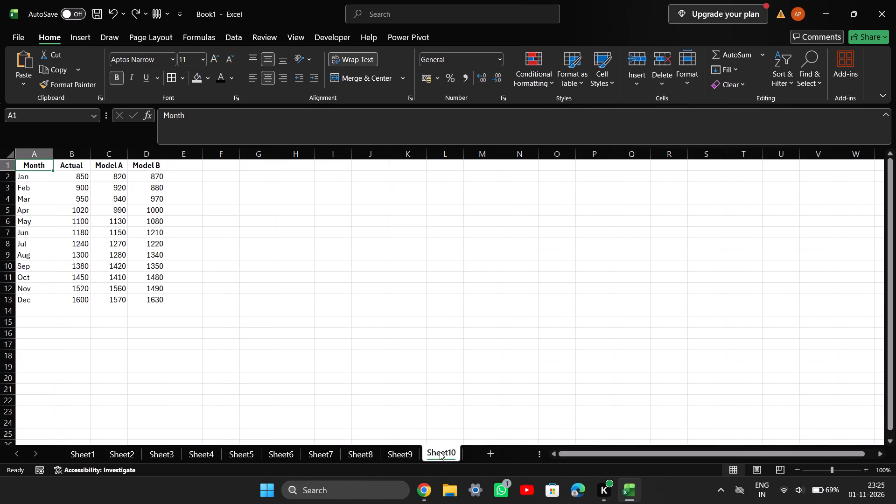
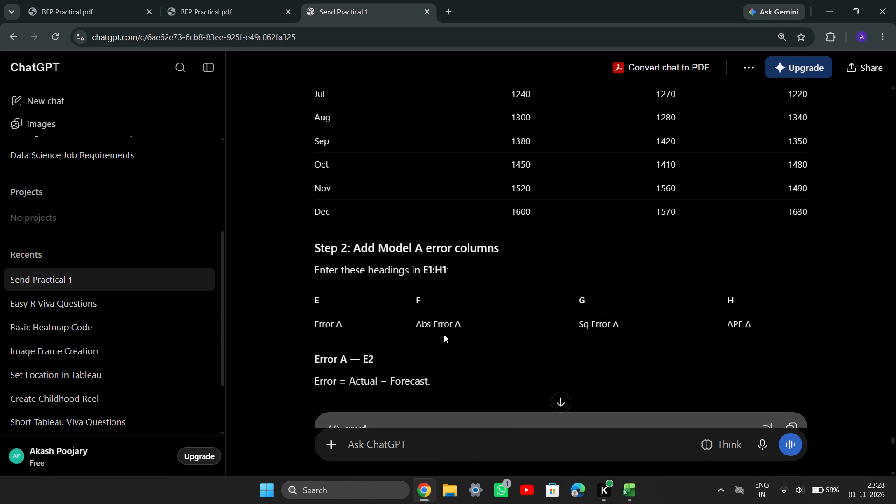
pyautogui.scroll(-3, 444, 335)
pyautogui.scroll(1, 444, 335)
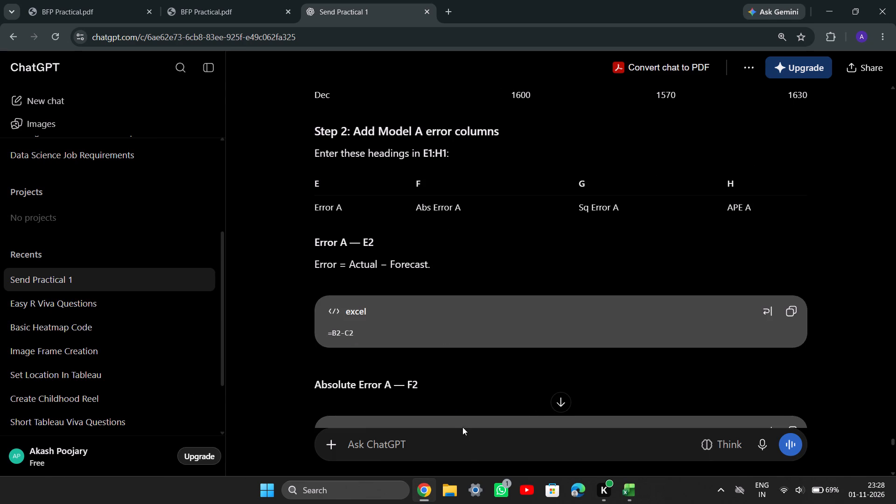
pyautogui.click(264, 0)
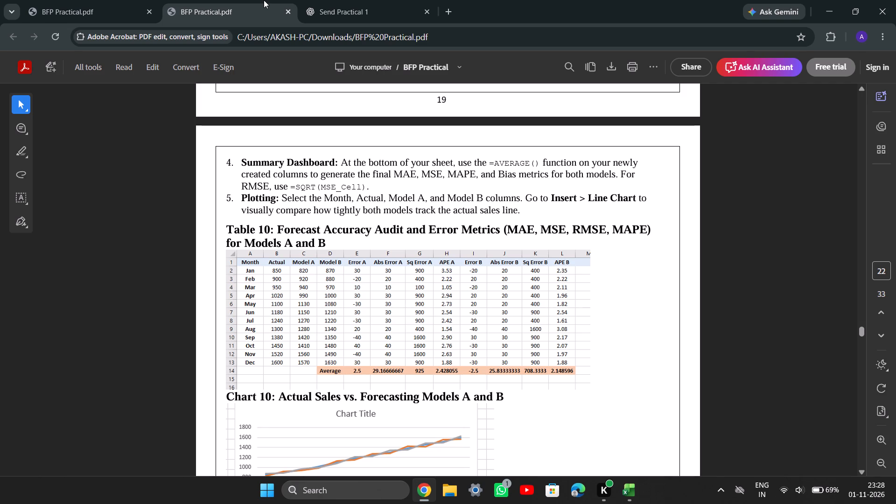
pyautogui.click(358, 0)
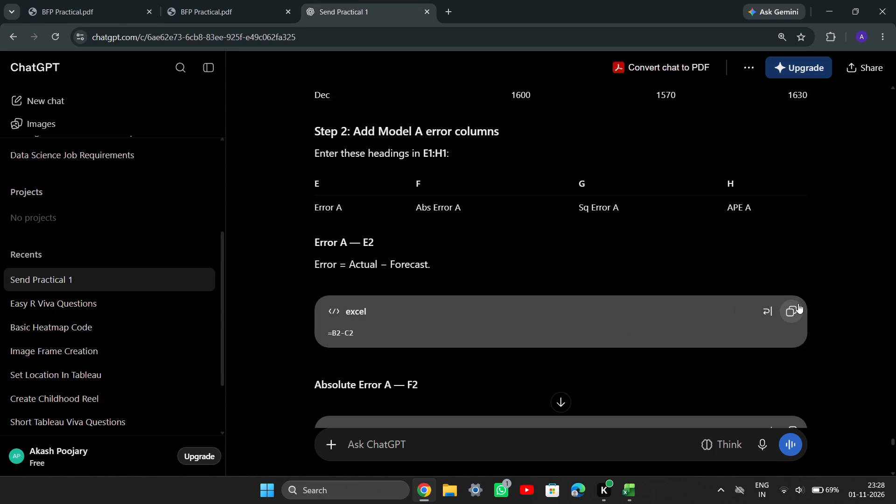
pyautogui.click(795, 307)
pyautogui.click(625, 490)
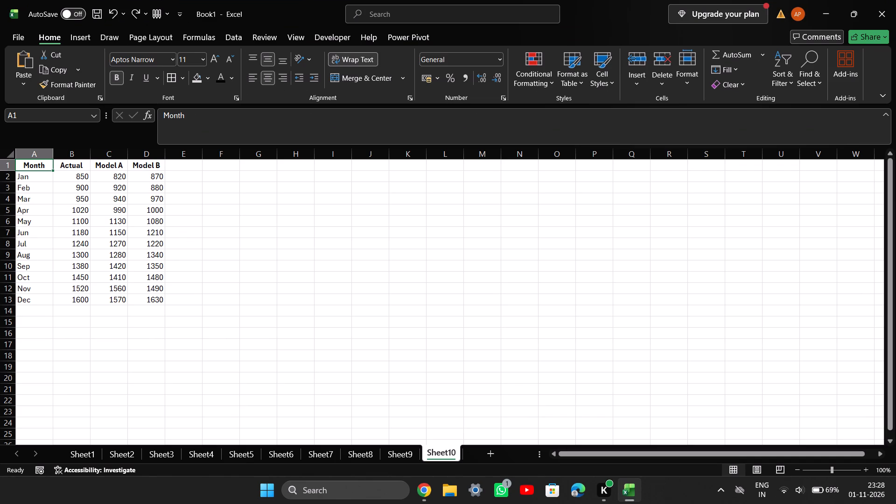
pyautogui.click(196, 181)
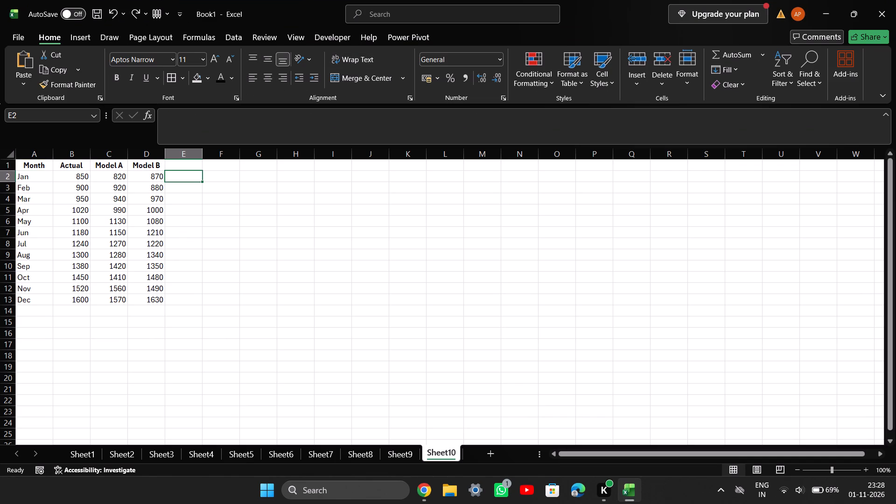
pyautogui.hotkey('ctrl', 'v')
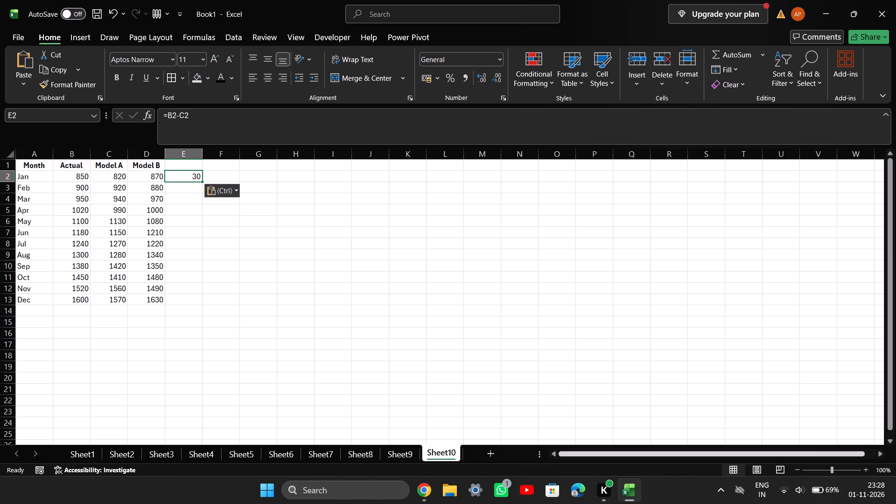
# Switch to Chrome and check the Absolute Error A formula in ChatGPT and Table 10 in the practical PDF.
pyautogui.click(430, 490)
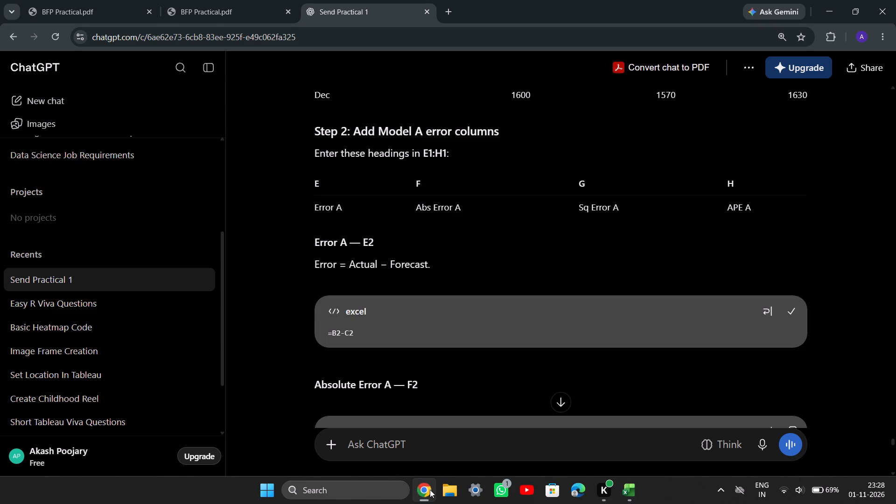
pyautogui.scroll(-2, 464, 281)
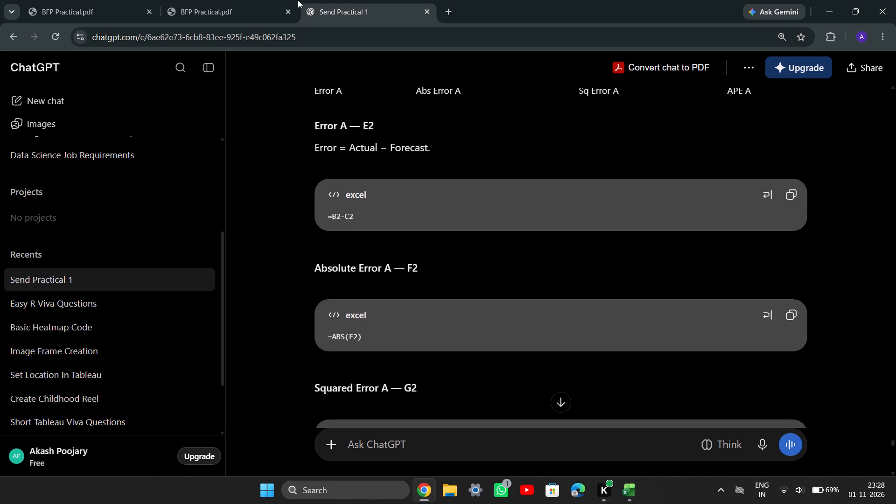
pyautogui.click(240, 0)
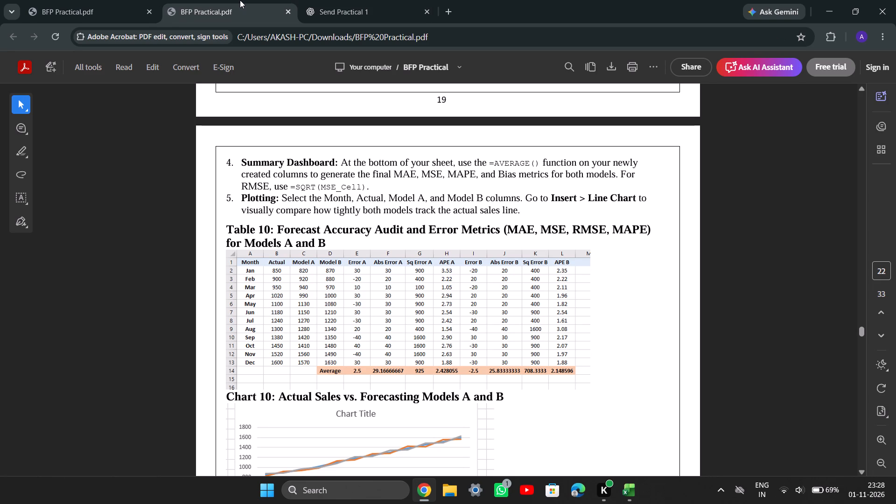
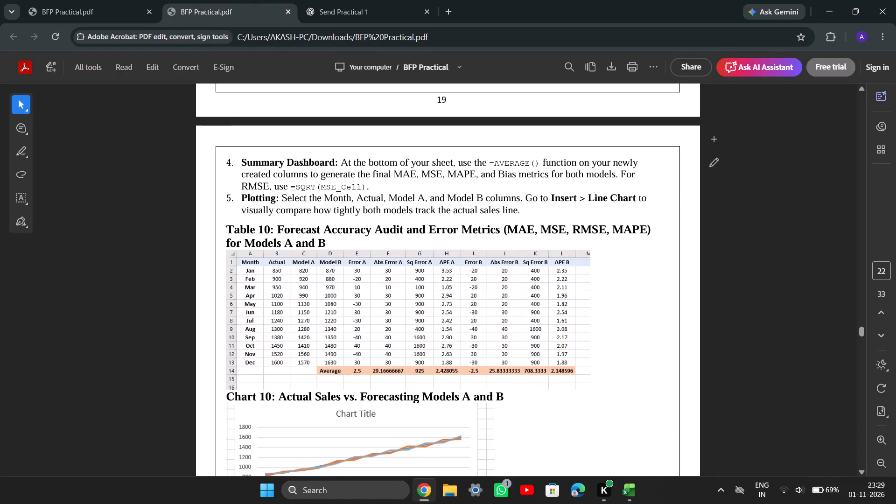
# Review the Practical 10 formulas, Excel steps and dataset in the PDF, along with the preceding Practical 9 page.
pyautogui.scroll(4, 350, 230)
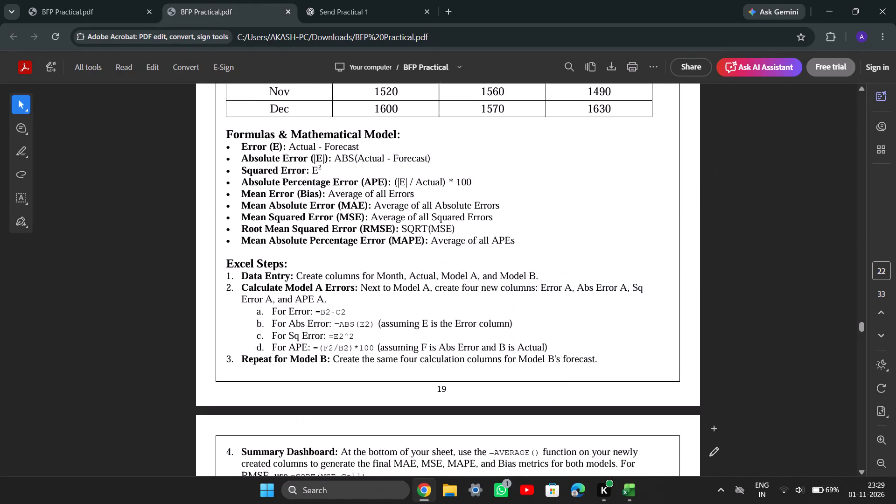
pyautogui.scroll(12, 350, 230)
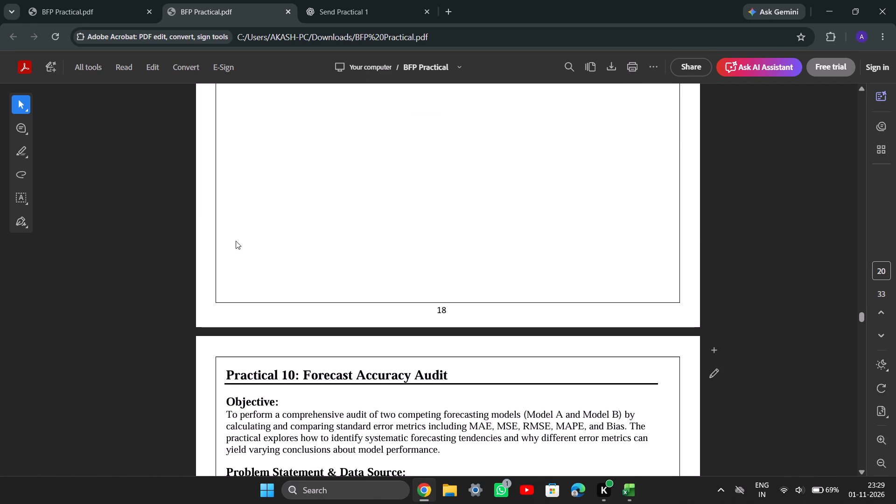
pyautogui.scroll(7, 363, 289)
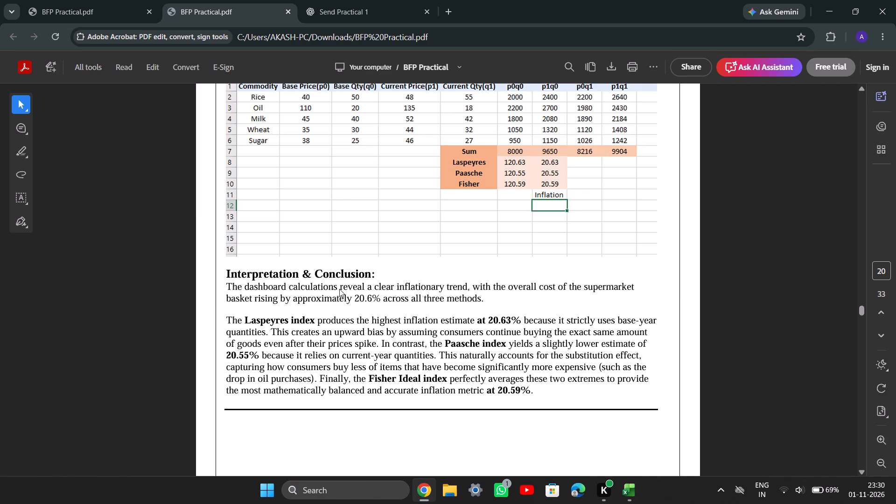
pyautogui.scroll(6, 339, 289)
pyautogui.scroll(-11, 339, 289)
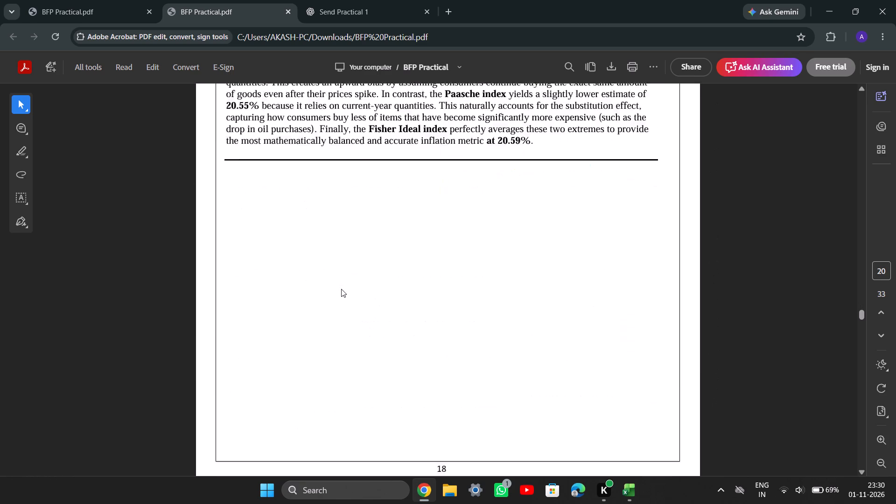
pyautogui.scroll(-6, 332, 321)
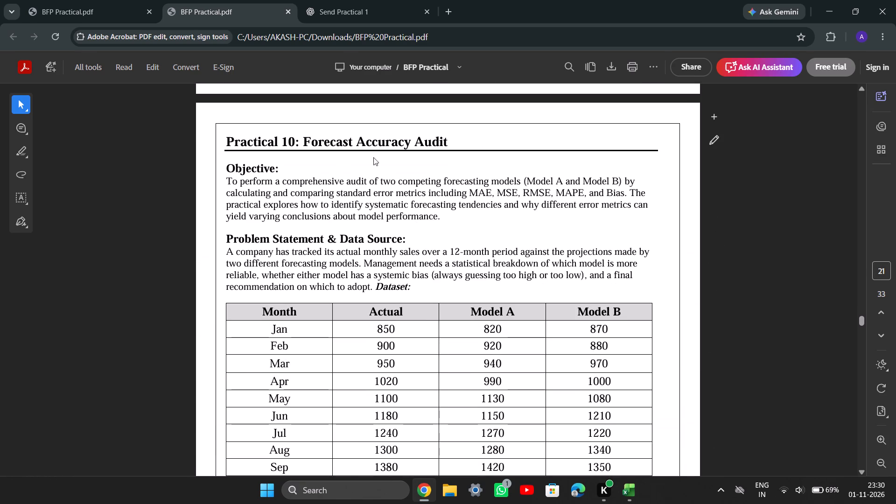
# Switch to Excel and compare the finished Sheet9 layout with Sheet10.
pyautogui.click(636, 491)
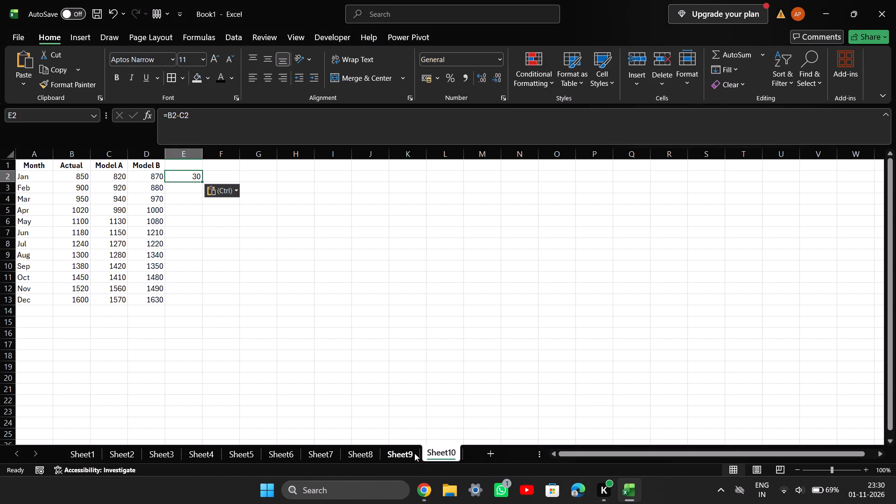
pyautogui.click(391, 452)
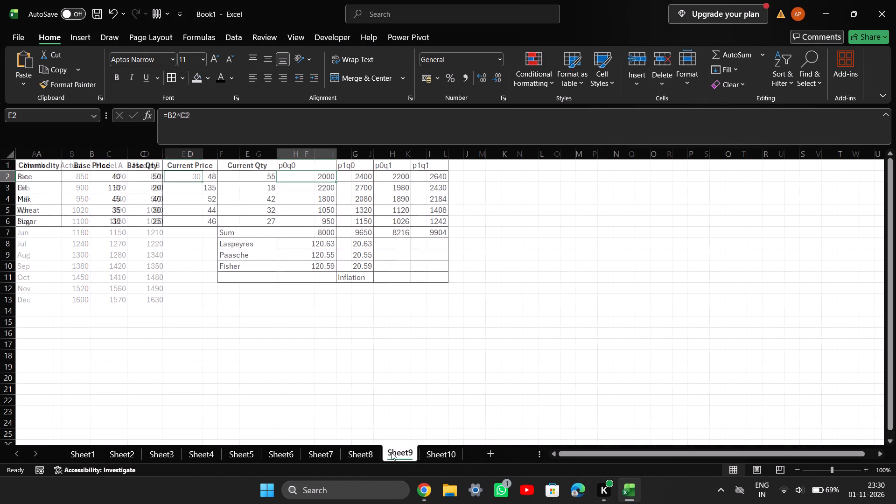
pyautogui.click(445, 452)
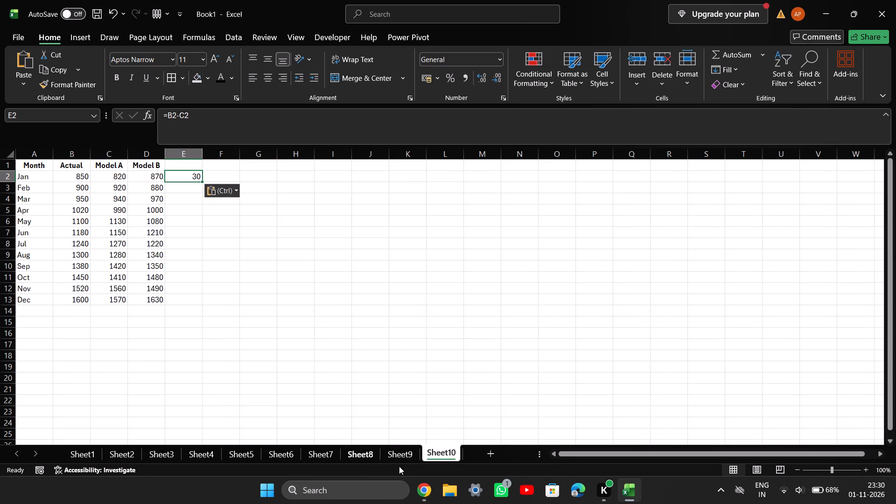
pyautogui.click(406, 458)
pyautogui.click(425, 452)
pyautogui.click(638, 491)
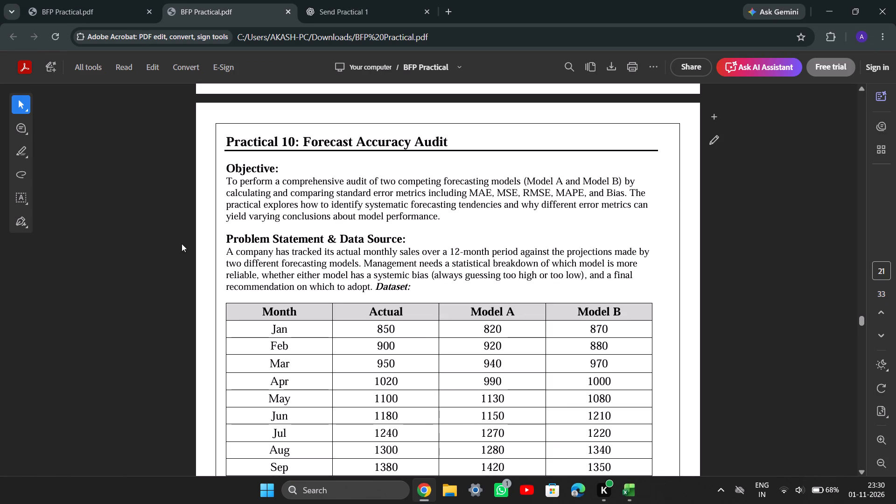
pyautogui.scroll(-10, 353, 236)
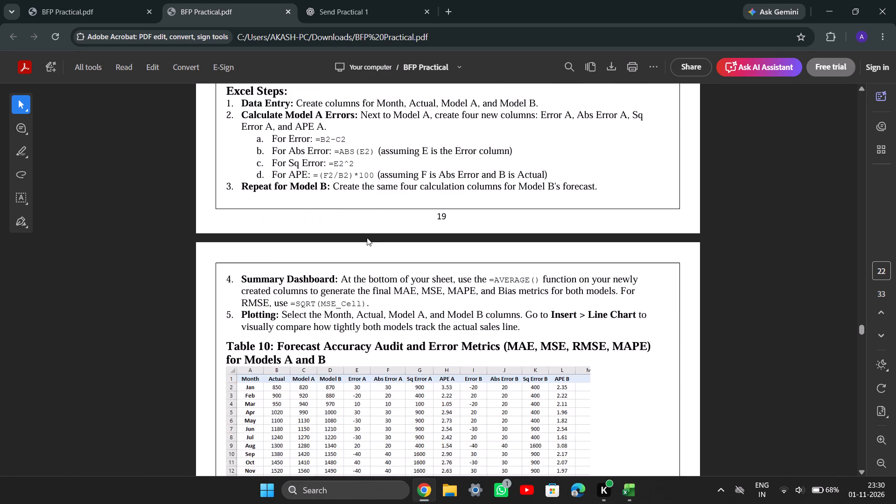
pyautogui.scroll(-2, 362, 242)
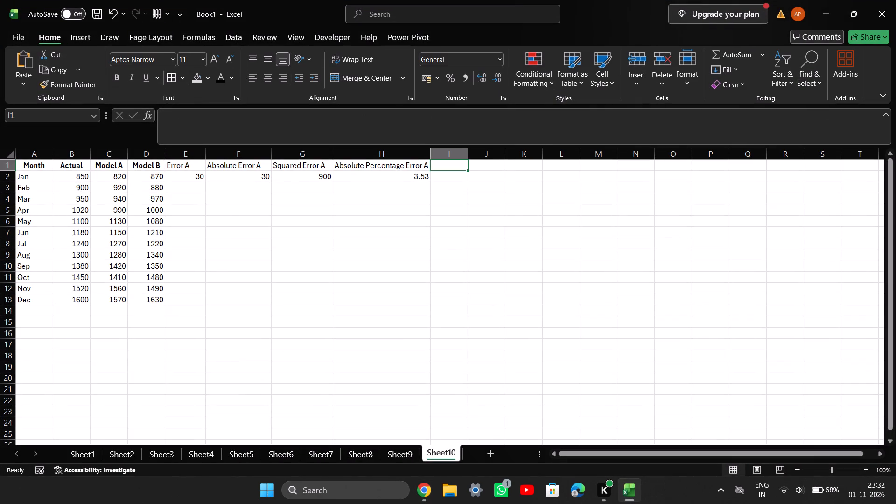
pyautogui.hotkey('ctrl', 'v')
pyautogui.moveTo(469, 152); pyautogui.dragTo(478, 155)
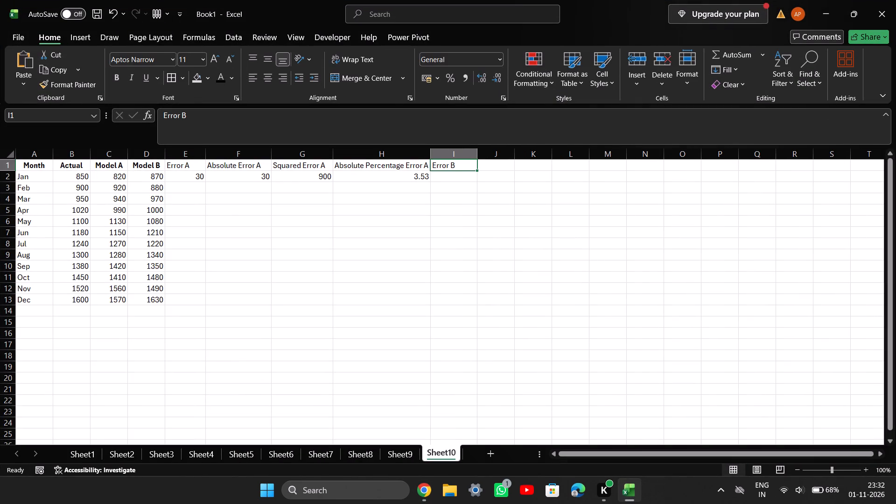
# Paste the heading Absolute Error A from the clipboard history into cell J1 and widen column J to fit it.
pyautogui.click(497, 166)
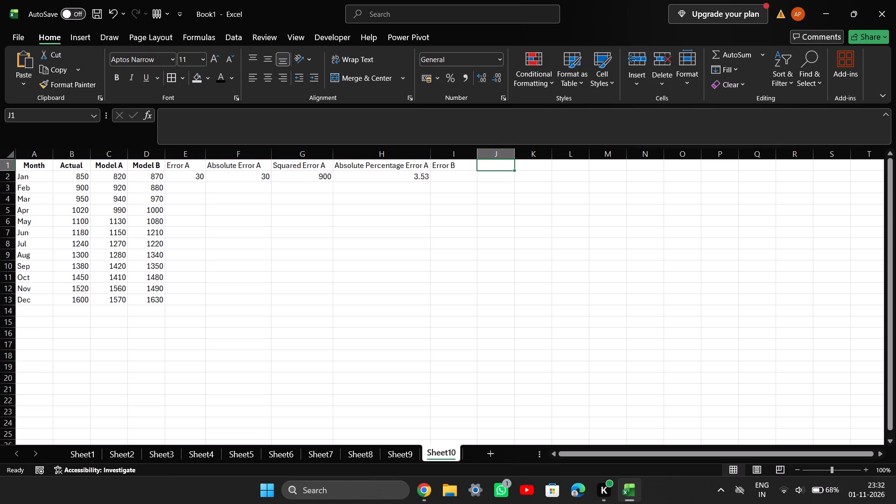
pyautogui.press('super+v')
pyautogui.scroll(-3, 203, 265)
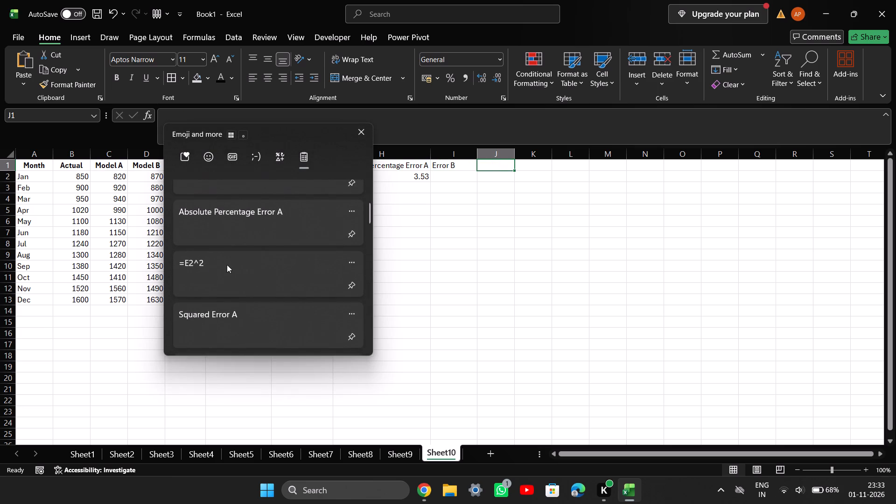
pyautogui.scroll(2, 240, 250)
pyautogui.scroll(-4, 240, 250)
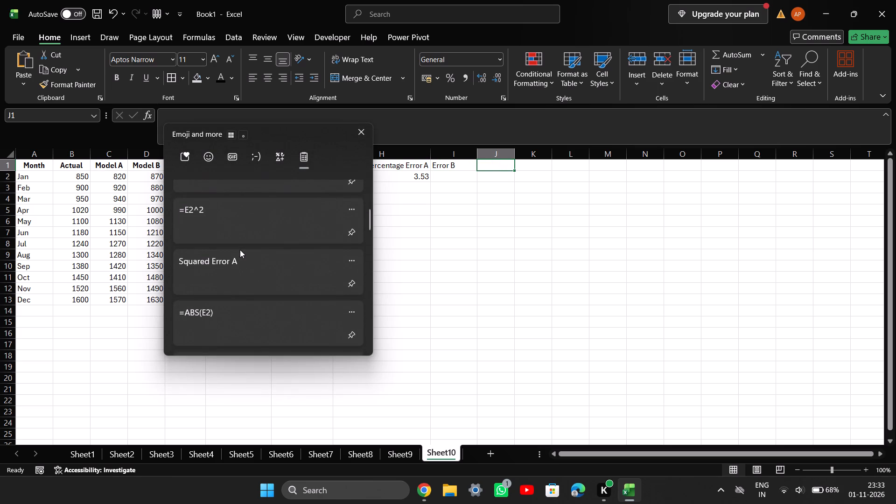
pyautogui.scroll(-5, 240, 250)
pyautogui.click(246, 240)
pyautogui.hotkey('ctrl', 'v')
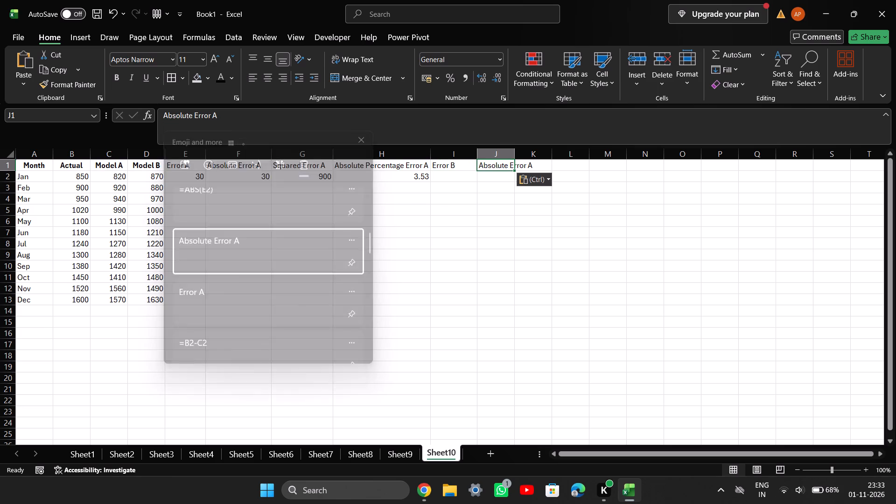
pyautogui.moveTo(516, 154); pyautogui.dragTo(560, 155)
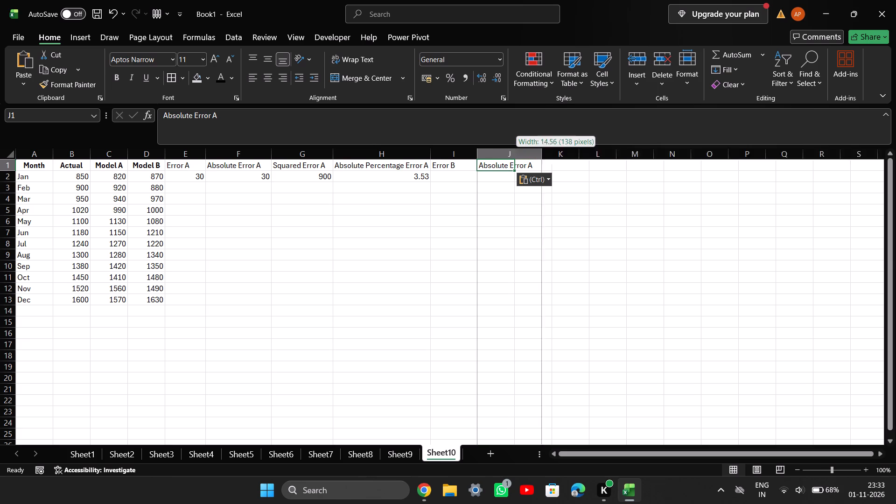
pyautogui.moveTo(560, 155); pyautogui.dragTo(536, 153)
pyautogui.moveTo(535, 155); pyautogui.dragTo(542, 154)
# Change the heading in cell J1 to Absolute Error B.
pyautogui.doubleClick(539, 162)
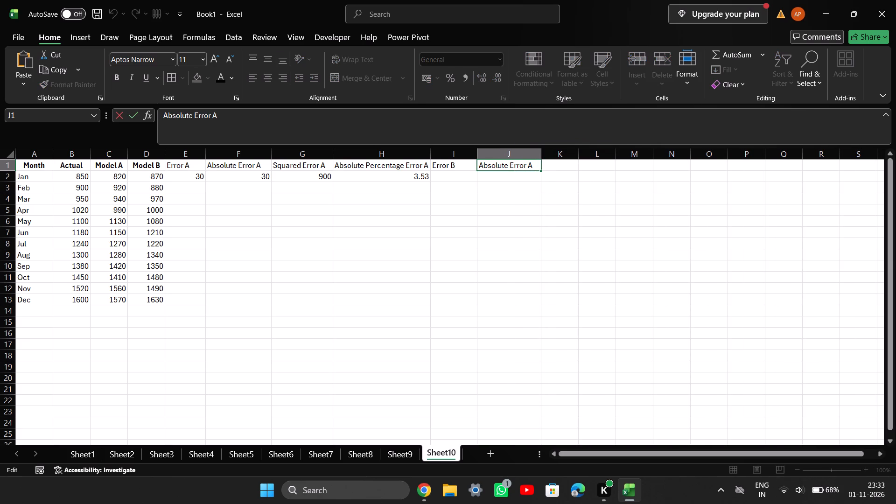
pyautogui.press('BackSpace')
pyautogui.hotkey('shift', 'b')
pyautogui.press('BackSpace')
pyautogui.press('BackSpace')
pyautogui.hotkey('shift', 'b')
pyautogui.click(563, 165)
# Copy the heading text Squared Error A from cell G1 into cell K1 and widen column K to fit it.
pyautogui.doubleClick(301, 163)
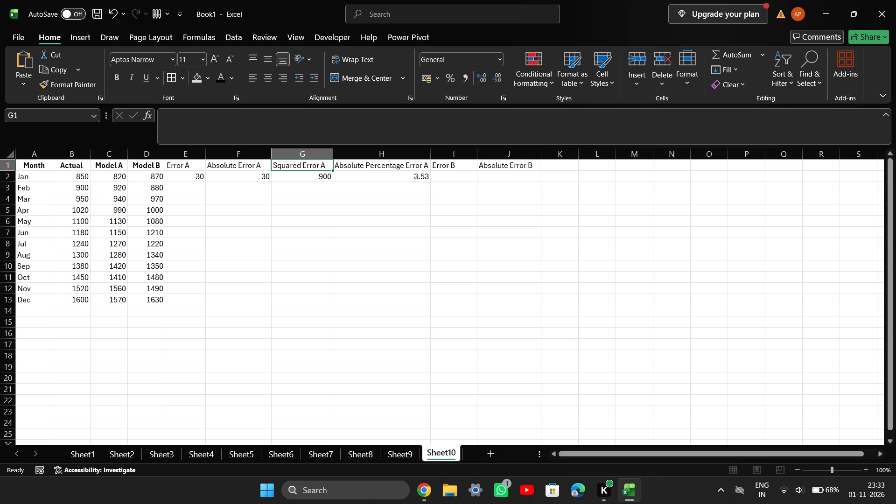
pyautogui.hotkey('ctrl', 'a')
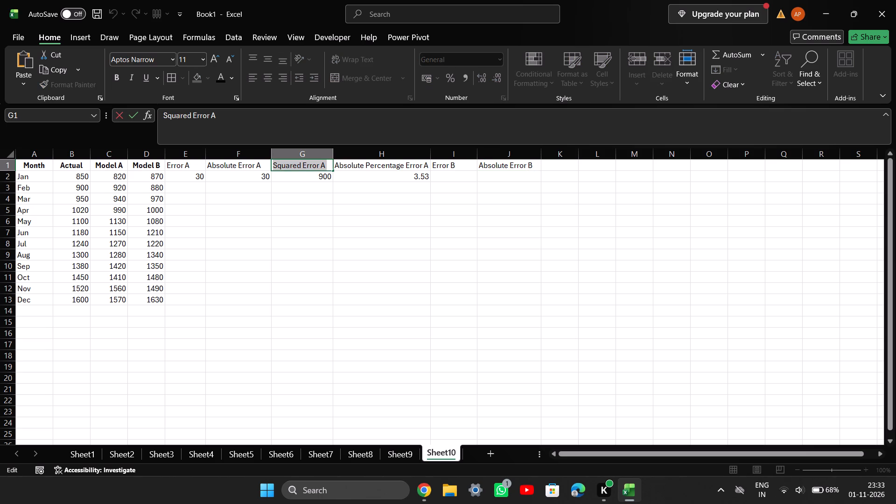
pyautogui.hotkey('ctrl', 'c')
pyautogui.hotkey('ctrl', 'c')
pyautogui.hotkey('ctrl', 'c')
pyautogui.hotkey('ctrl', 'c')
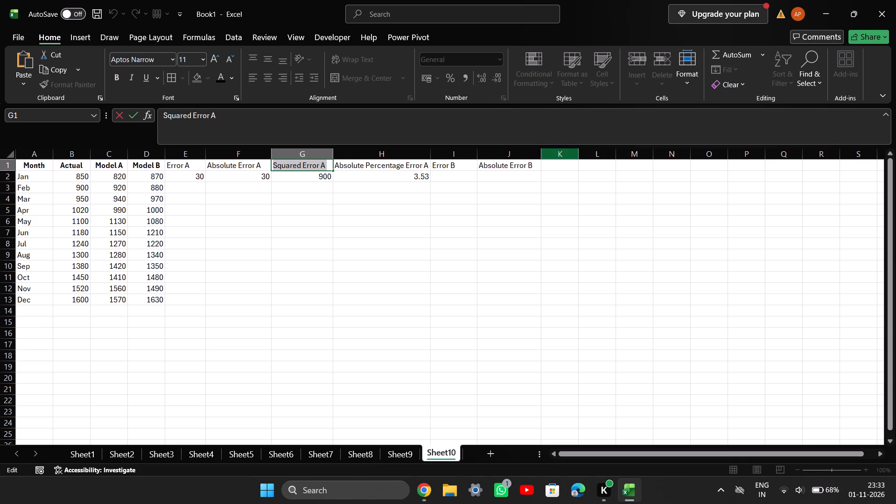
pyautogui.click(565, 165)
pyautogui.click(565, 165)
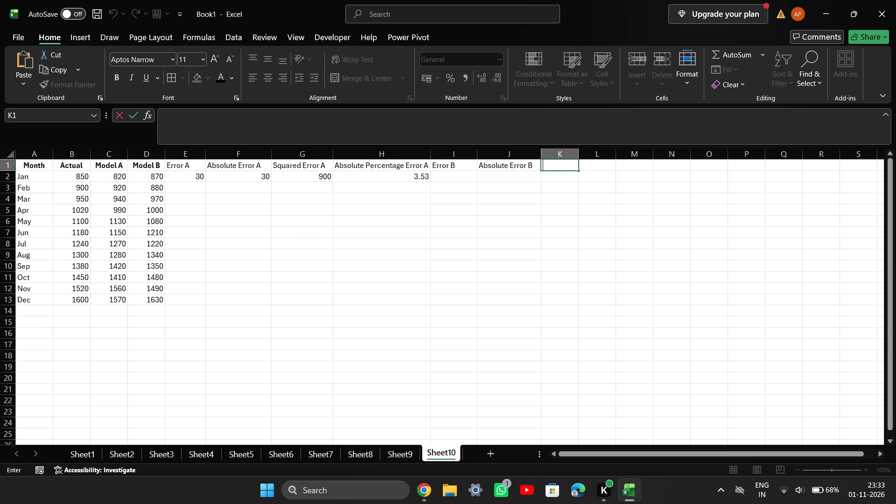
pyautogui.hotkey('ctrl', 'v')
pyautogui.click(578, 156)
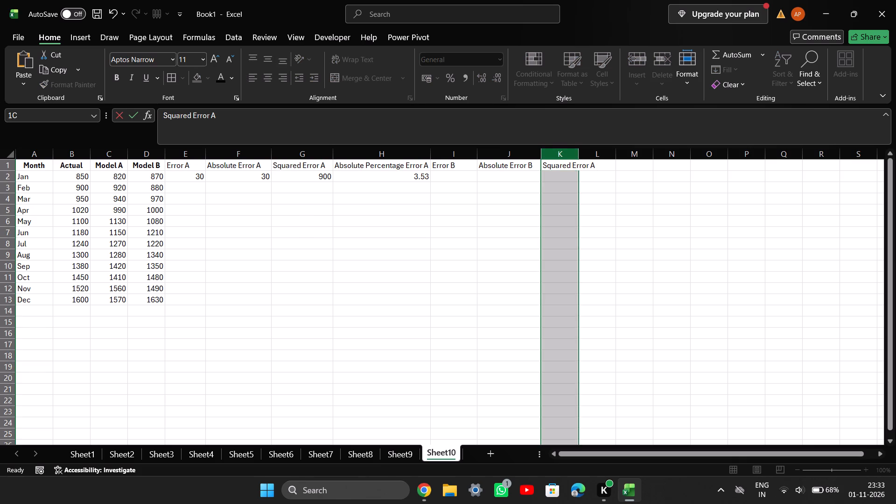
pyautogui.moveTo(578, 156); pyautogui.dragTo(605, 153)
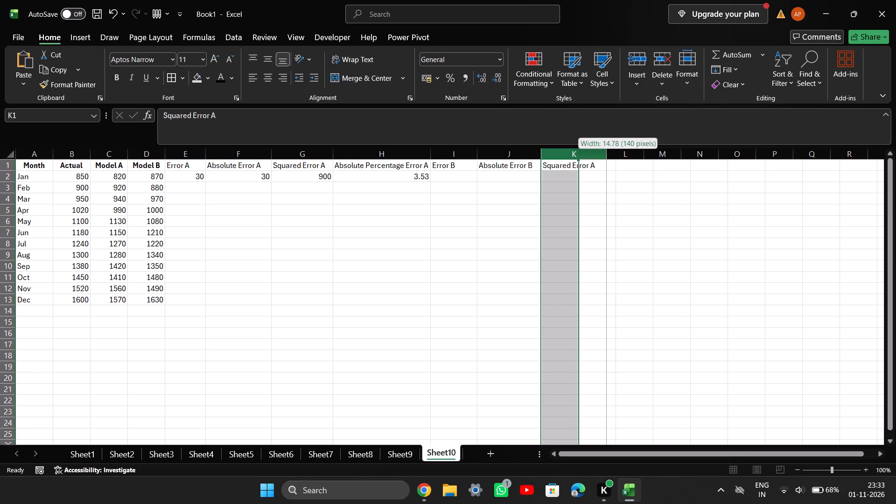
pyautogui.moveTo(605, 153); pyautogui.dragTo(603, 153)
# Change the heading in cell K1 to Squared Error B.
pyautogui.doubleClick(597, 167)
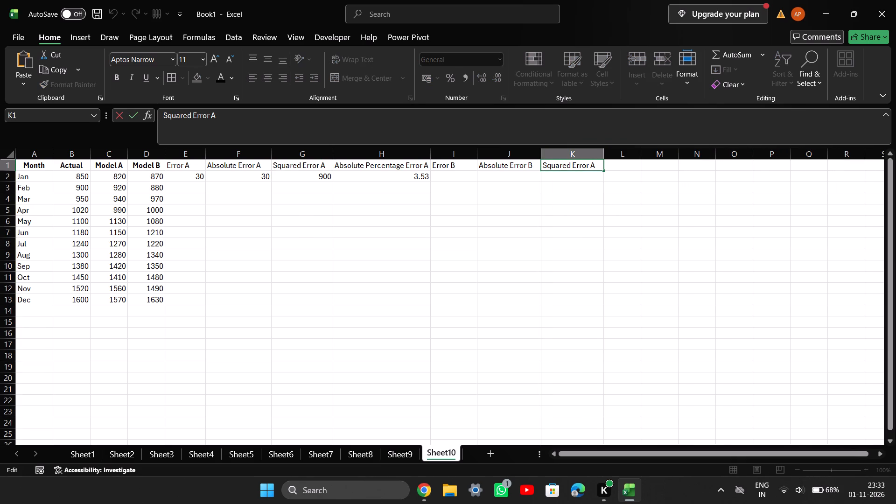
pyautogui.press('BackSpace')
pyautogui.hotkey('shift', 'b')
pyautogui.press('BackSpace')
pyautogui.press('BackSpace')
pyautogui.hotkey('shift', 'b')
pyautogui.click(590, 186)
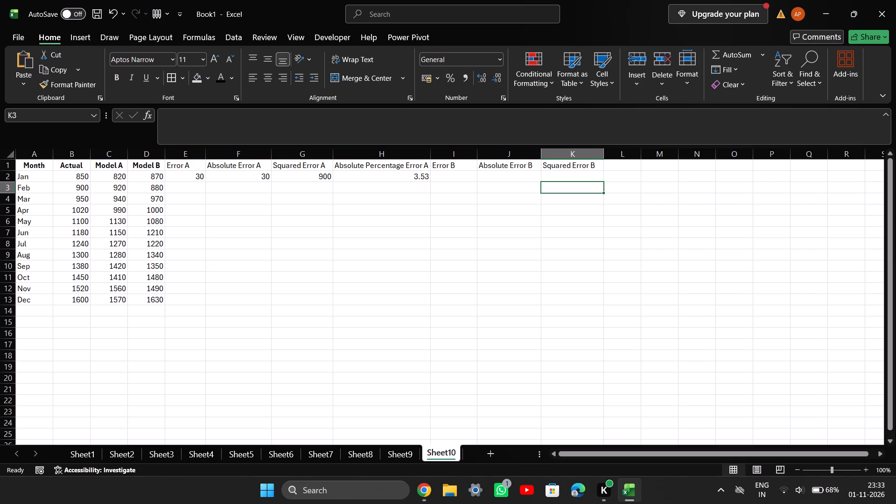
# Copy the heading text Absolute Percentage Error A from cell H1 into cell L1 and autofit the width of column L.
pyautogui.doubleClick(357, 163)
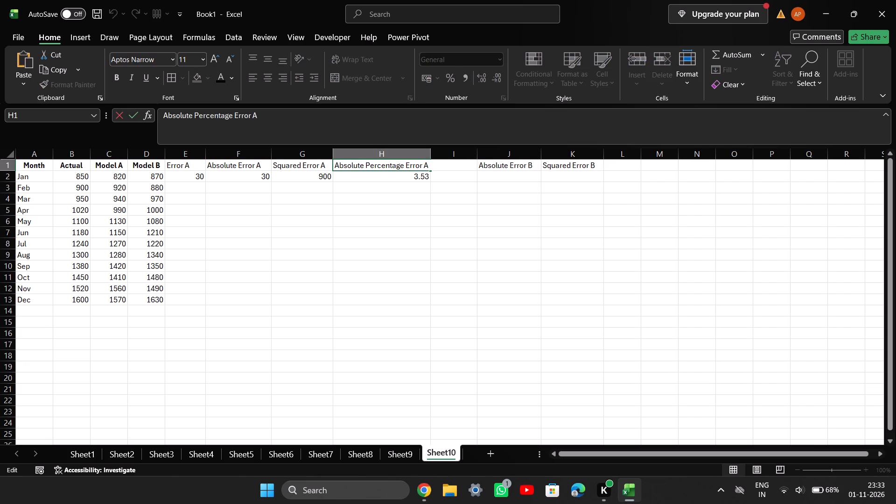
pyautogui.hotkey('ctrl', 'a')
pyautogui.hotkey('ctrl', 'c')
pyautogui.hotkey('ctrl', 'c')
pyautogui.hotkey('ctrl', 'c')
pyautogui.hotkey('ctrl', 'c')
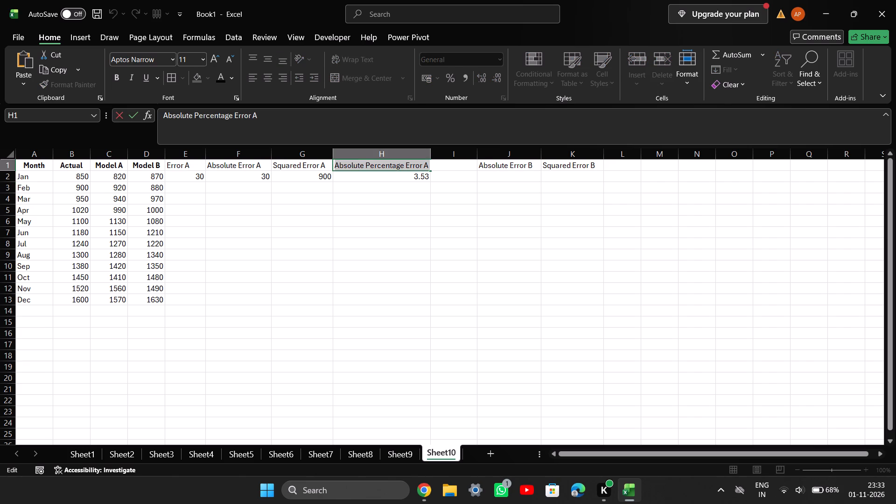
pyautogui.click(428, 203)
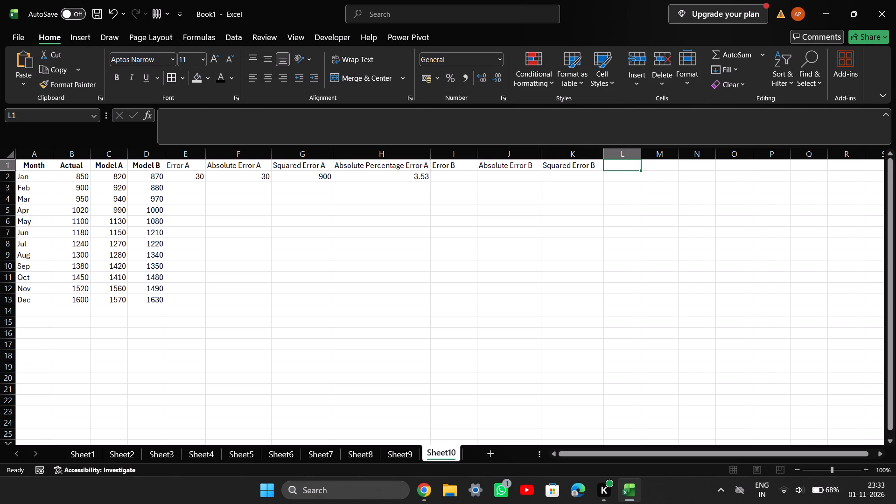
pyautogui.click(635, 168)
pyautogui.hotkey('ctrl', 'v')
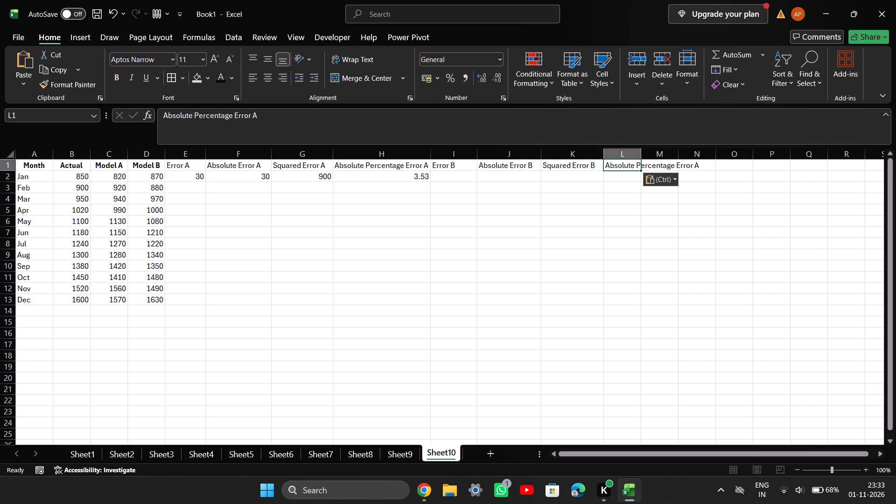
pyautogui.doubleClick(640, 152)
# Change the heading in cell L1 to Absolute Percentage Error B.
pyautogui.doubleClick(701, 164)
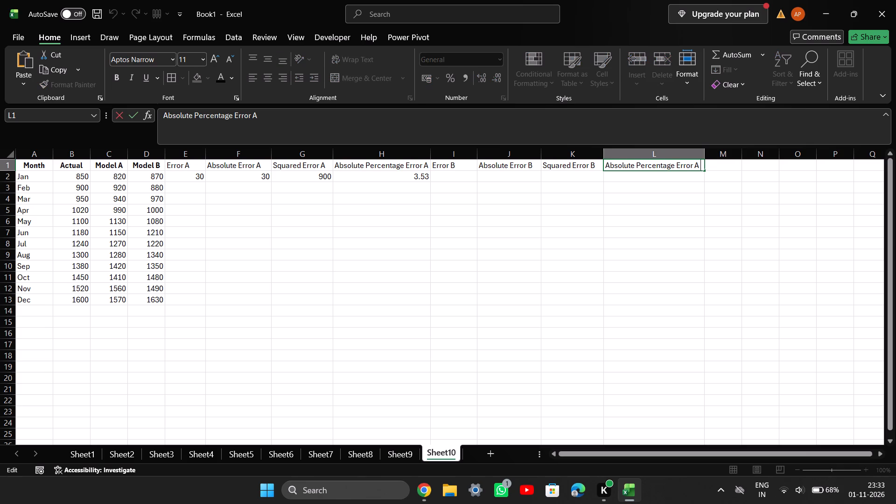
pyautogui.press('BackSpace')
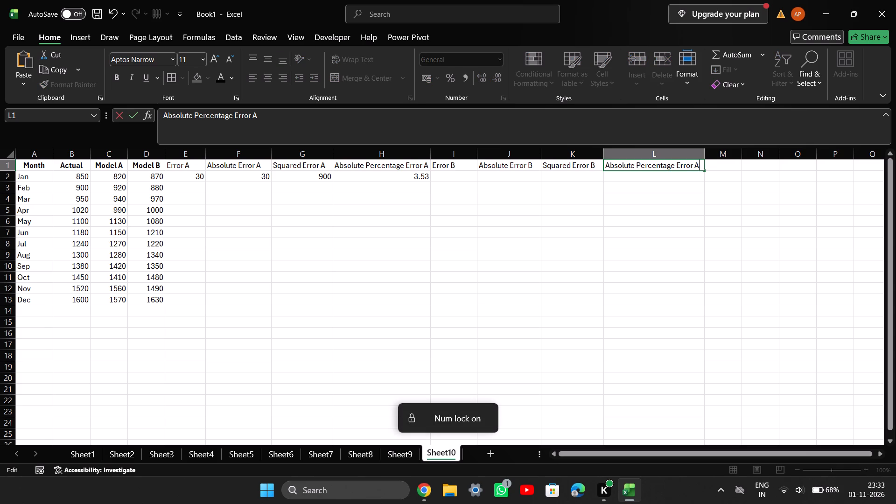
pyautogui.press('BackSpace')
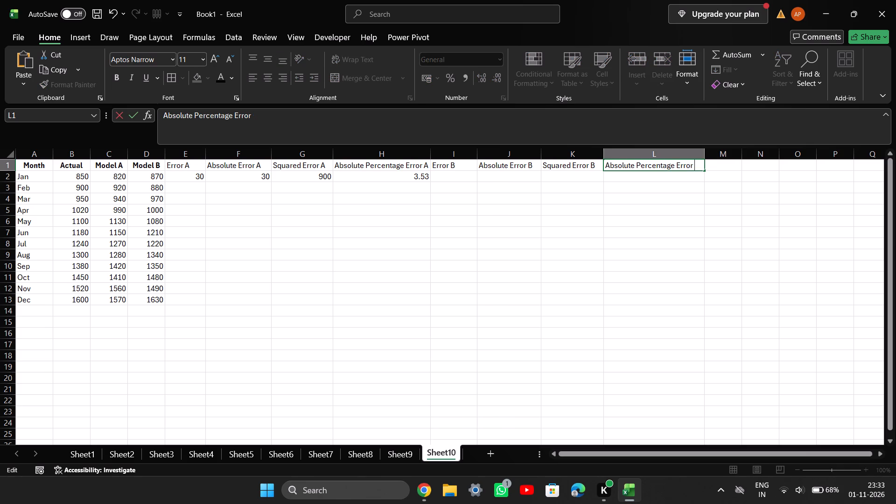
pyautogui.hotkey('shift', 'b')
pyautogui.click(673, 207)
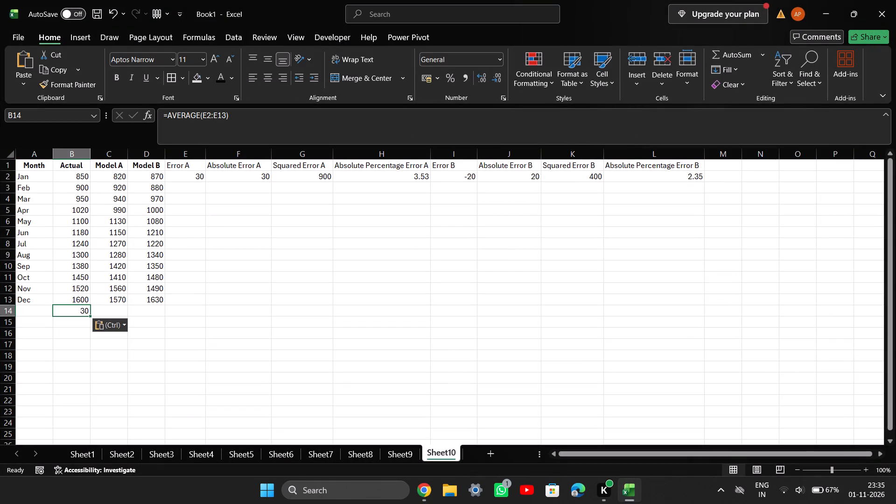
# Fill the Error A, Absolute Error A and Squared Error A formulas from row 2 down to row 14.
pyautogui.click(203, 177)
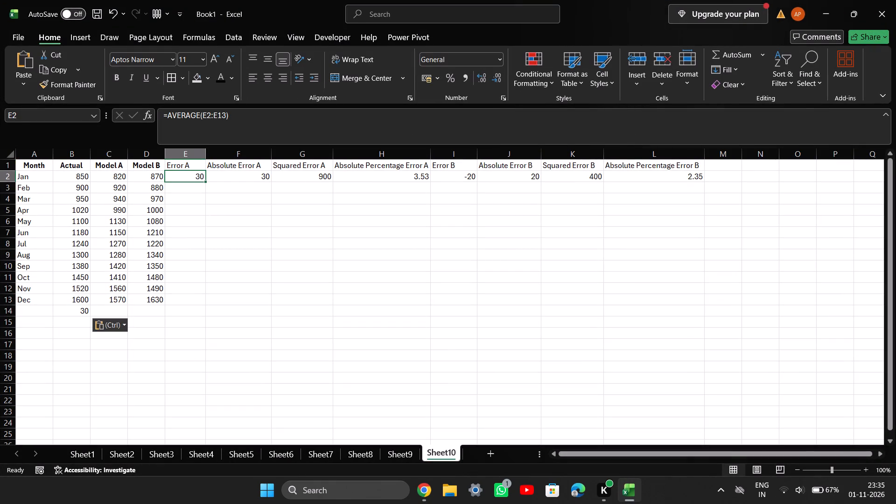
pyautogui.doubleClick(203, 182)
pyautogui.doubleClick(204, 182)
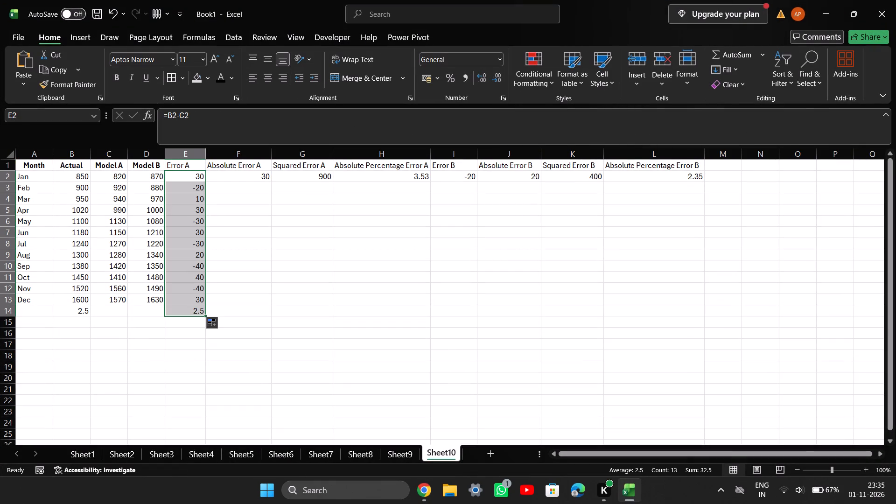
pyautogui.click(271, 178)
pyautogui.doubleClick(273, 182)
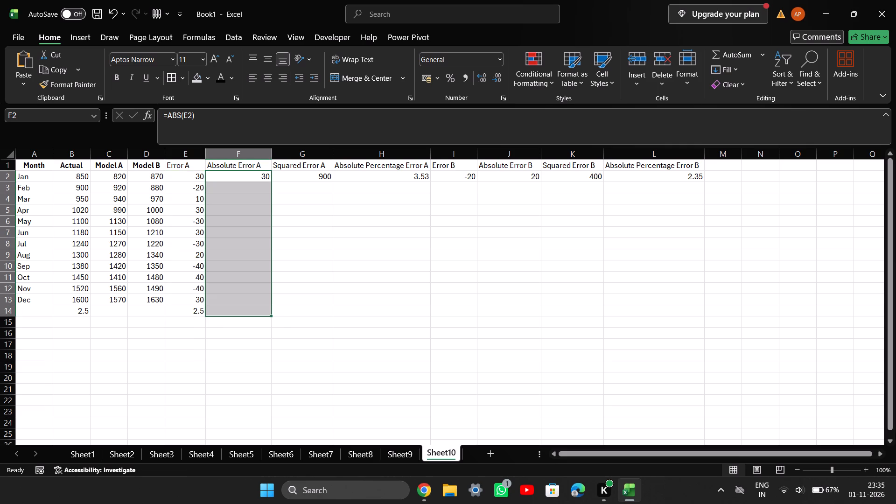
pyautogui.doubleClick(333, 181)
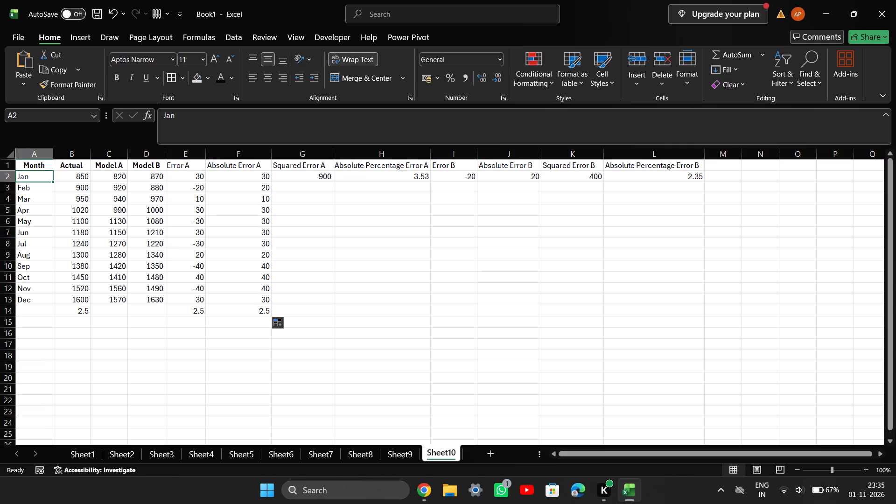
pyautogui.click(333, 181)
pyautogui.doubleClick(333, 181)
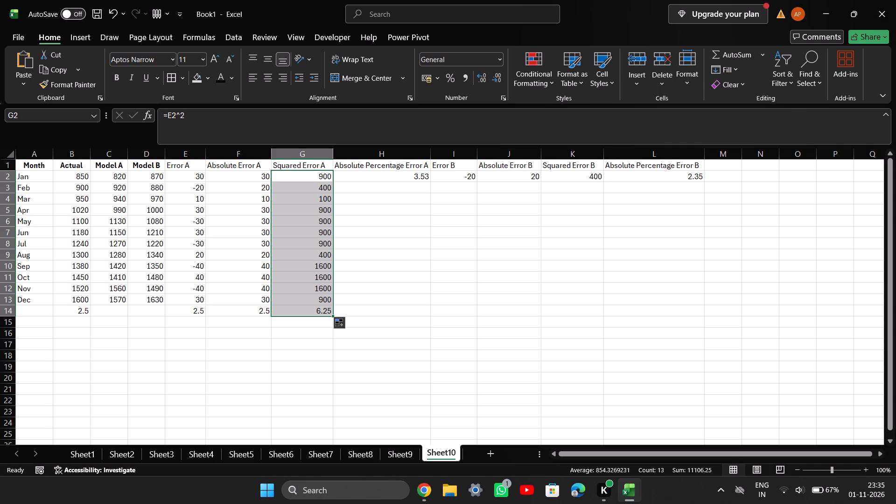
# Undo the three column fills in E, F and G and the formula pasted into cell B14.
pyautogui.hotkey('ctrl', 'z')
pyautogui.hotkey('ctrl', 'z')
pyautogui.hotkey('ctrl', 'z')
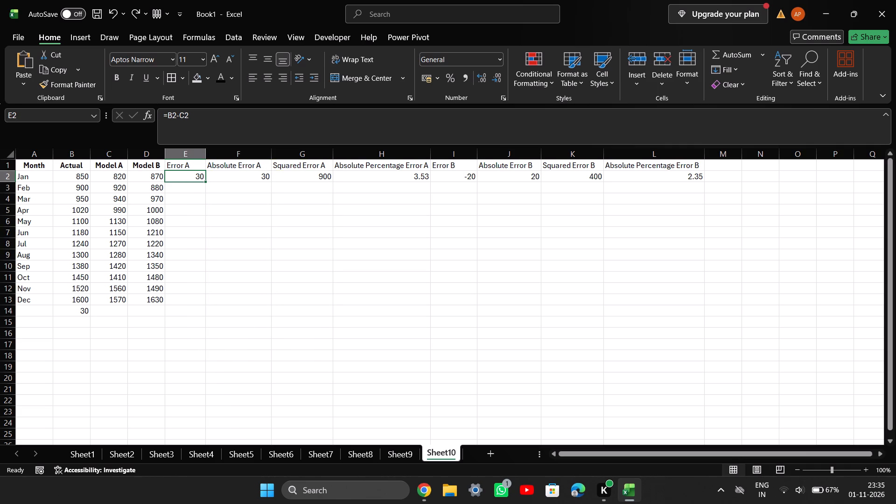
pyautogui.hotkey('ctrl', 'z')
# Fill the four Model A error formulas in E2:H2 down their columns to the December row, row 13.
pyautogui.click(205, 179)
pyautogui.click(208, 183)
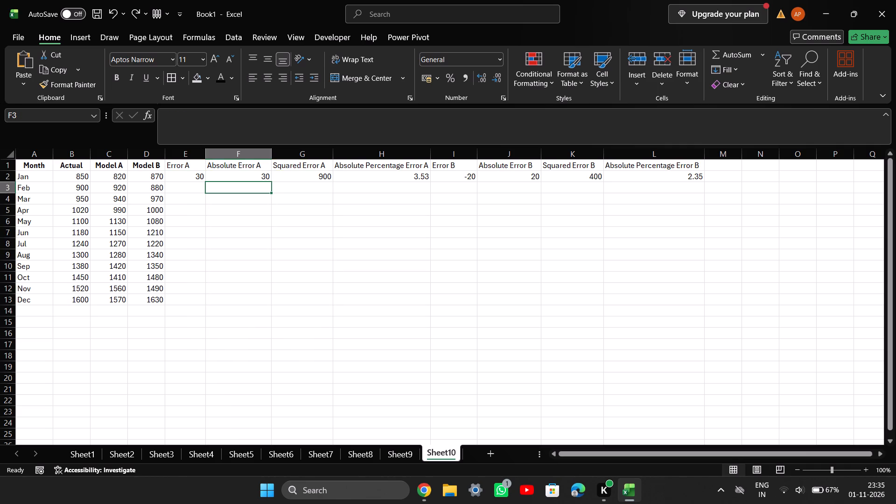
pyautogui.doubleClick(205, 182)
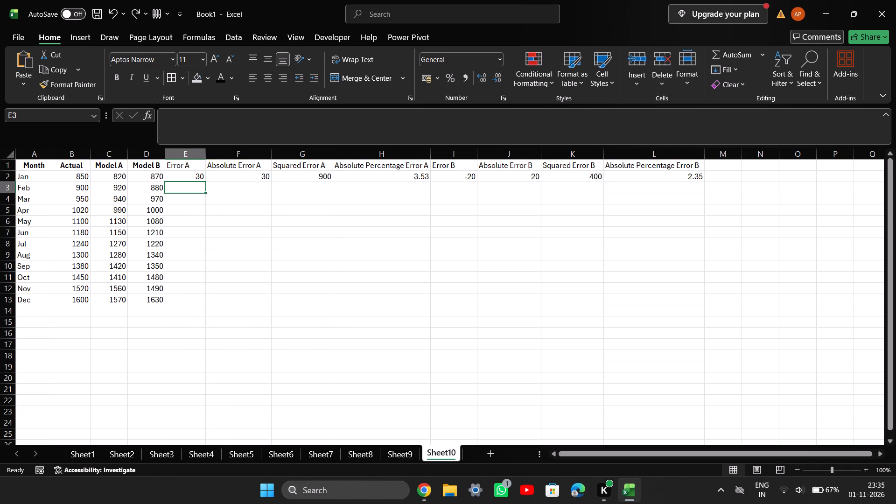
pyautogui.click(203, 182)
pyautogui.doubleClick(204, 182)
pyautogui.doubleClick(204, 182)
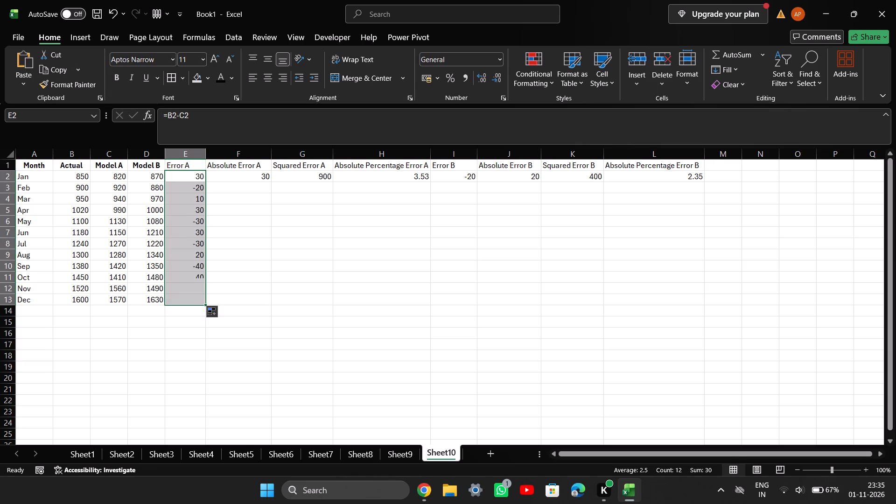
pyautogui.doubleClick(275, 182)
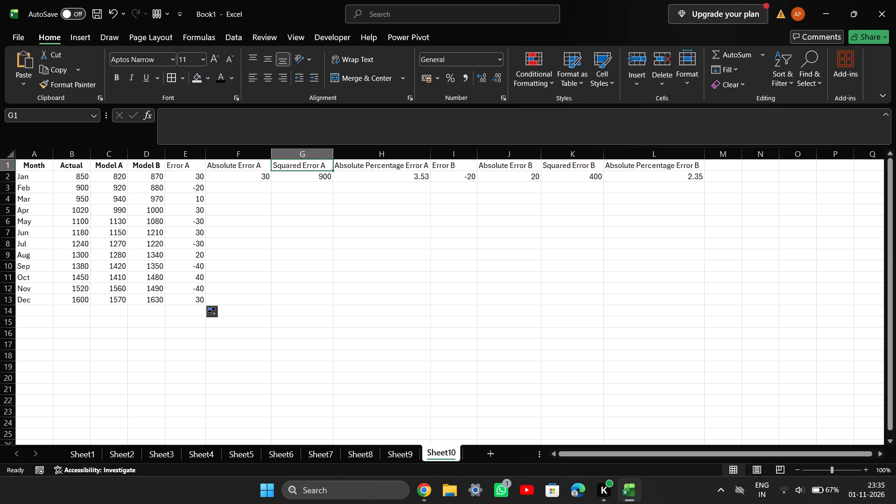
pyautogui.click(273, 182)
pyautogui.click(272, 181)
pyautogui.click(267, 176)
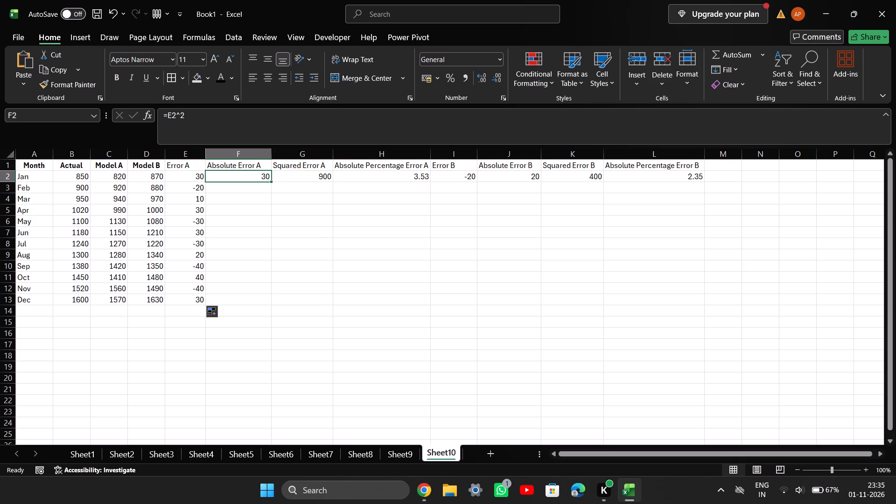
pyautogui.doubleClick(272, 181)
pyautogui.click(315, 181)
pyautogui.doubleClick(333, 181)
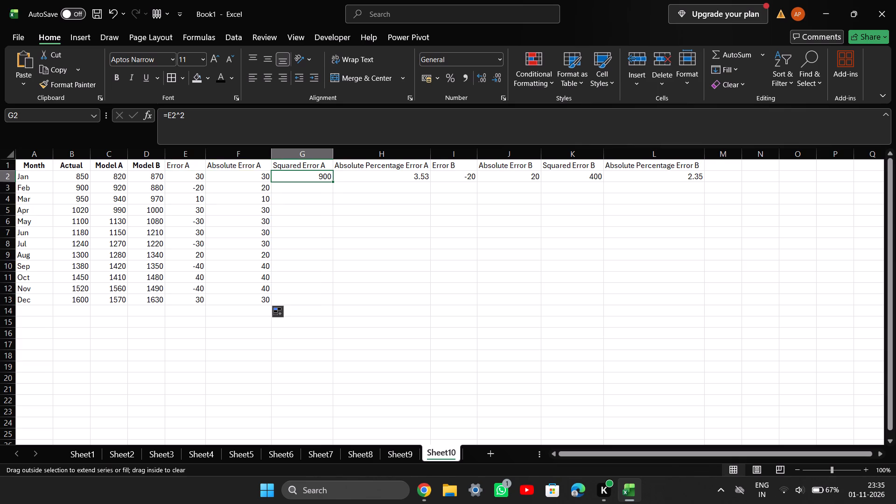
pyautogui.click(391, 177)
pyautogui.doubleClick(430, 182)
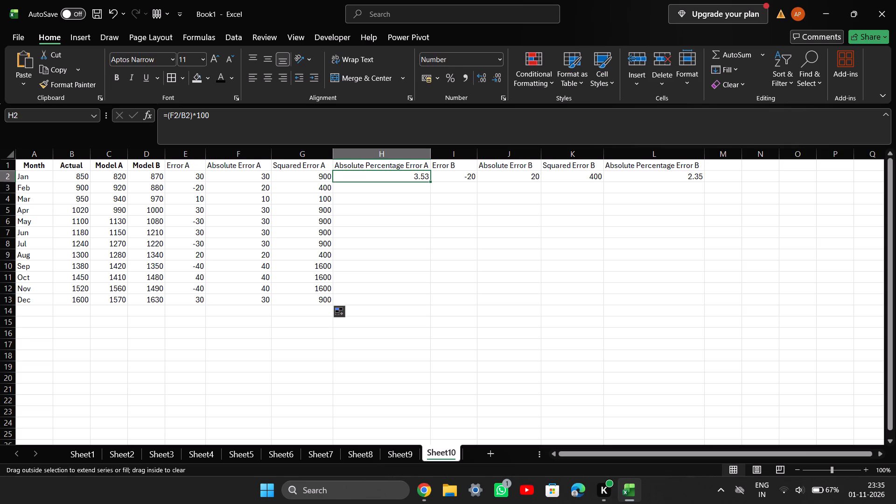
# Fill the four Model B error formulas in I2:L2 down their columns to the December row, row 13.
pyautogui.click(454, 181)
pyautogui.doubleClick(477, 182)
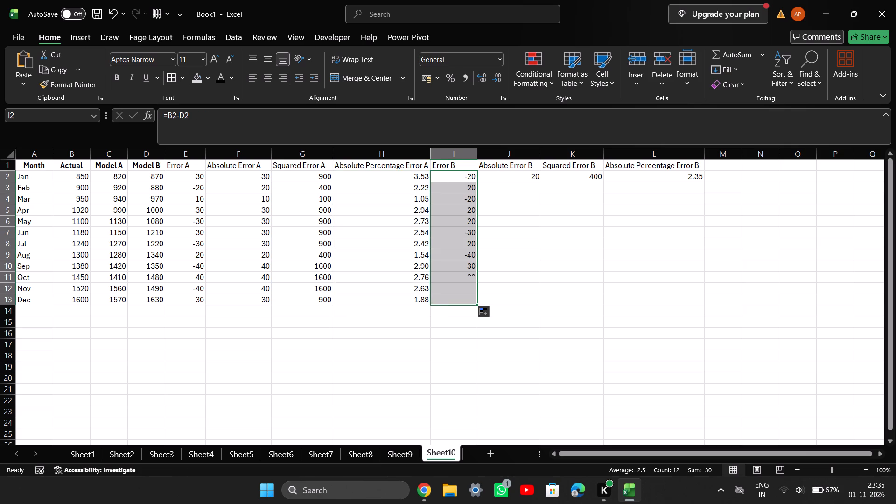
pyautogui.click(525, 180)
pyautogui.doubleClick(543, 181)
pyautogui.click(547, 180)
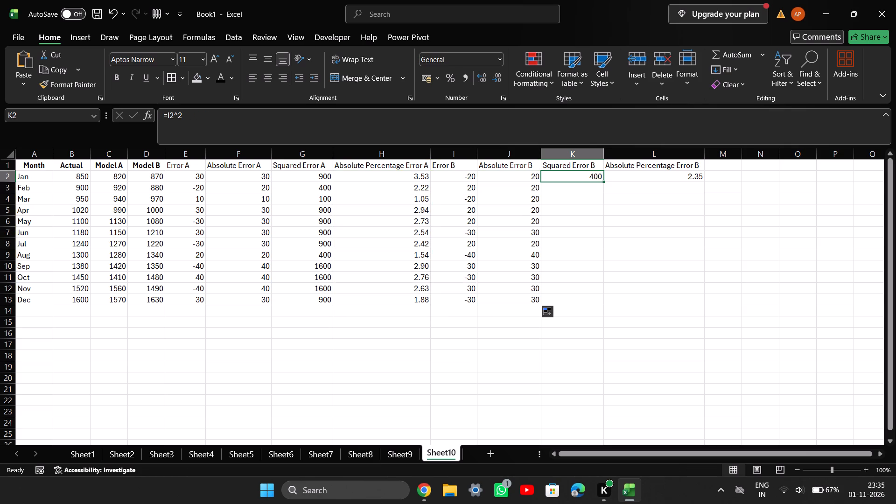
pyautogui.doubleClick(604, 182)
pyautogui.click(618, 178)
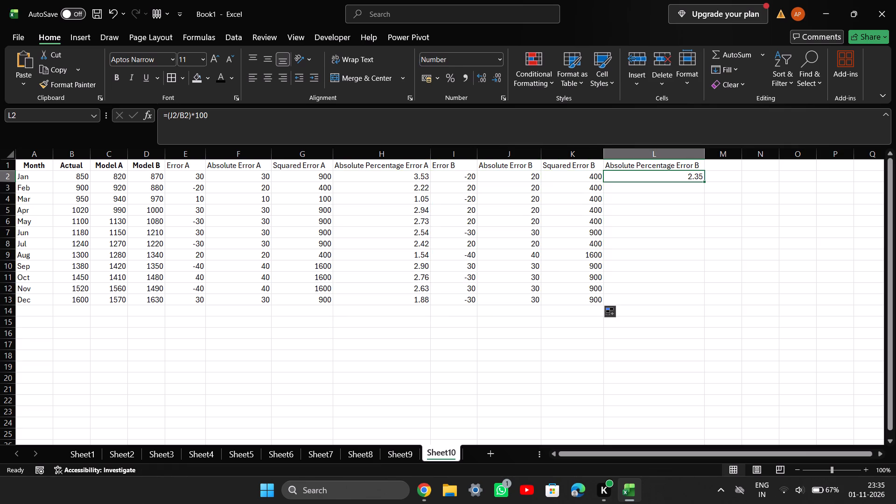
pyautogui.click(707, 180)
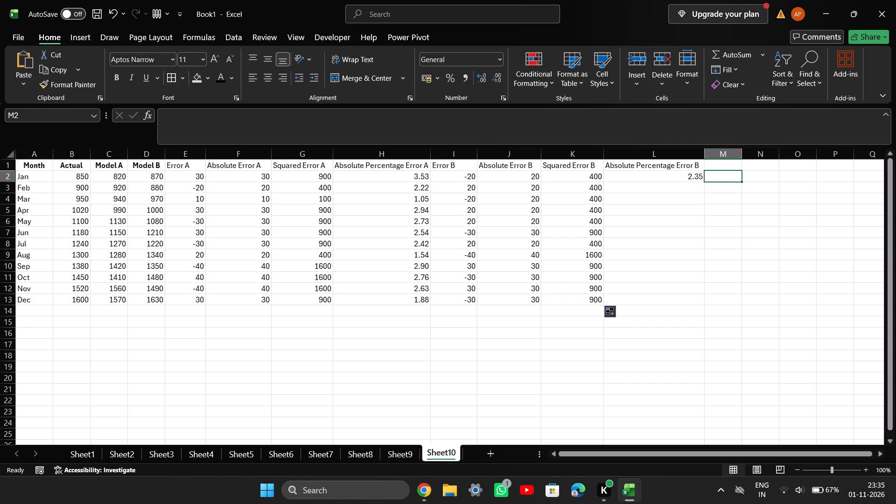
pyautogui.click(702, 178)
pyautogui.doubleClick(704, 181)
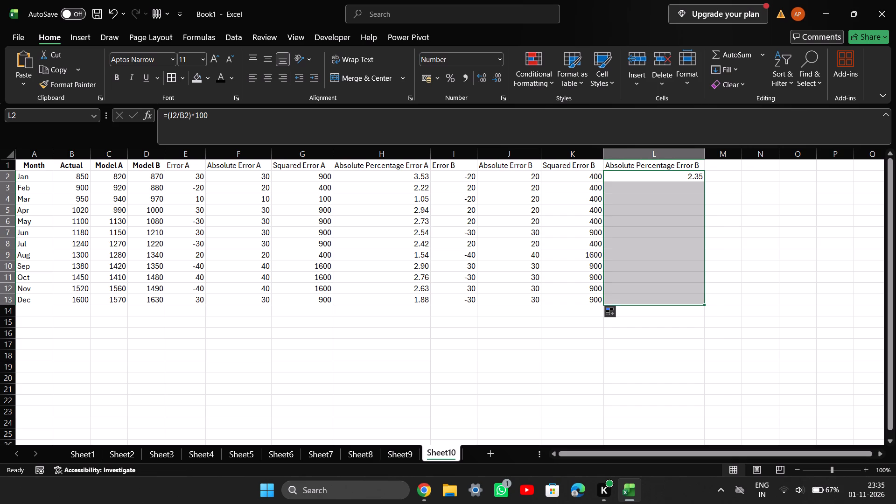
# Enter the previously copied formula =AVERAGE(E2:E13) in cell B14, retrieving it from the clipboard history.
pyautogui.click(86, 312)
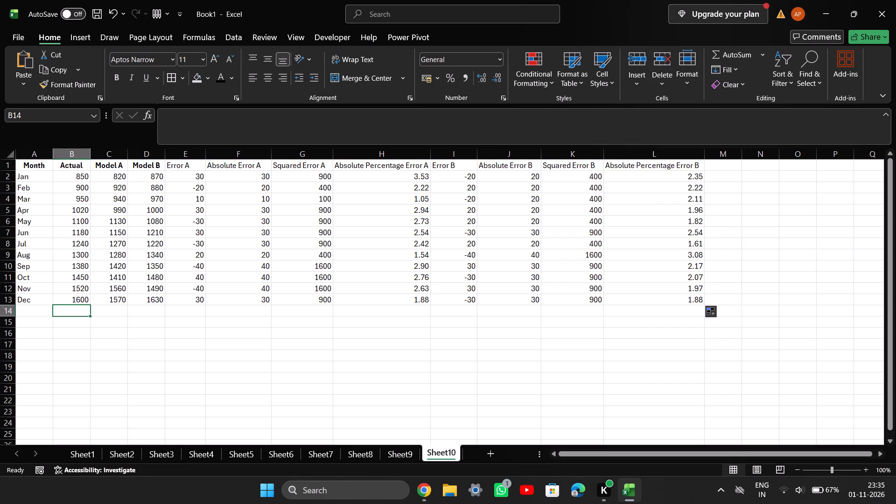
pyautogui.hotkey('ctrl', 'c')
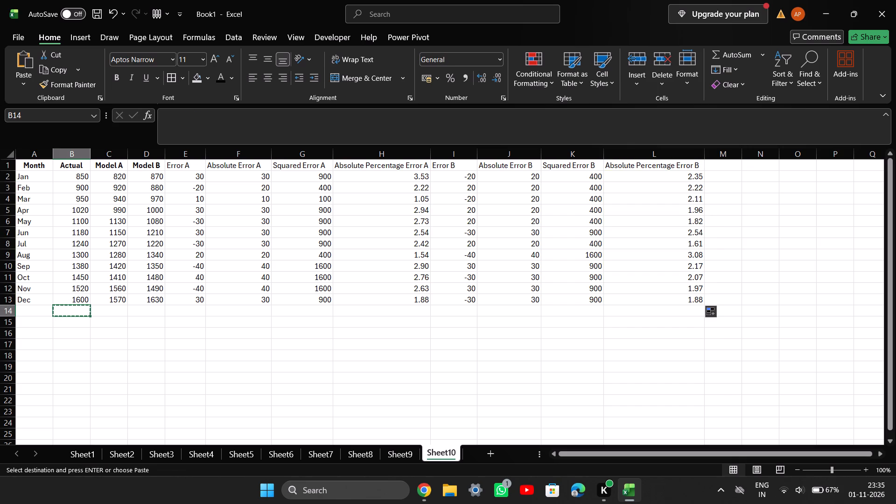
pyautogui.doubleClick(93, 312)
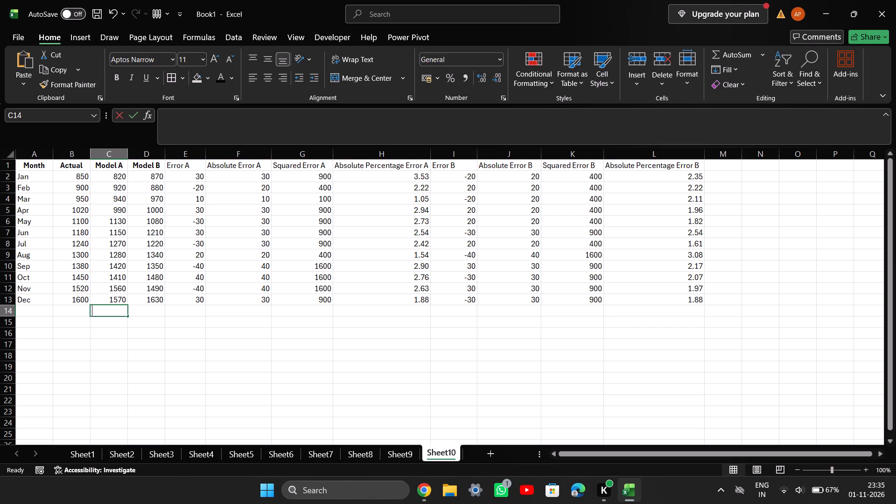
pyautogui.doubleClick(88, 312)
pyautogui.press('super+v')
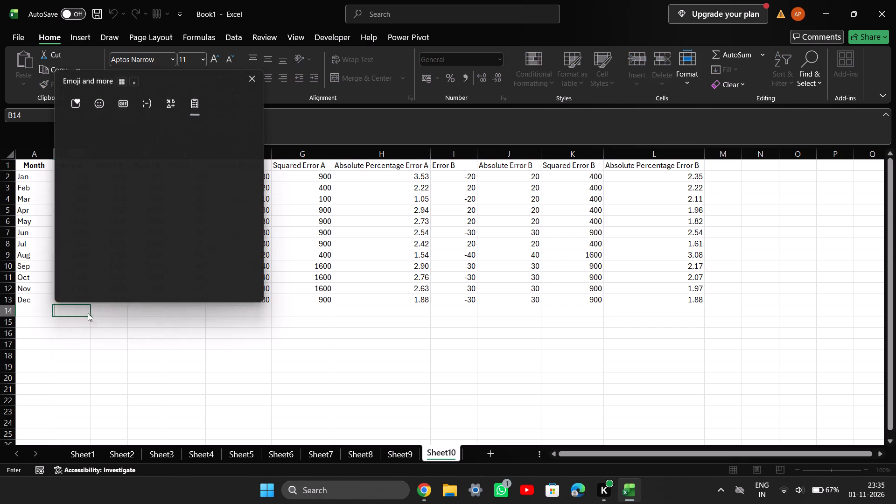
pyautogui.click(102, 209)
pyautogui.hotkey('ctrl', 'v')
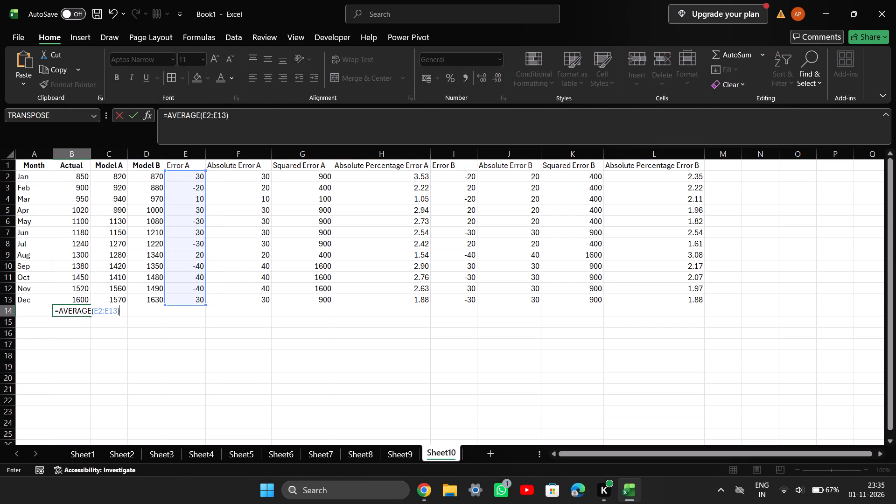
pyautogui.press('Return')
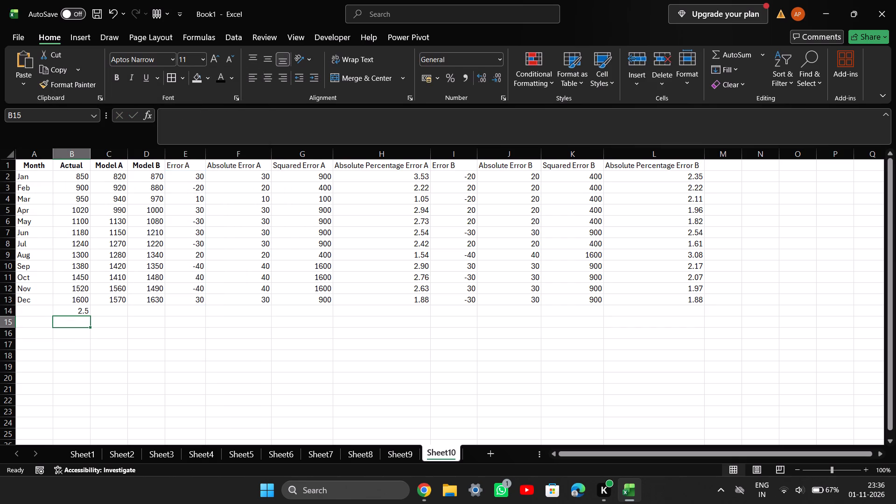
# Fill the average formula from cell B14 across row 14 to column L.
pyautogui.click(88, 312)
pyautogui.moveTo(89, 314); pyautogui.dragTo(541, 322)
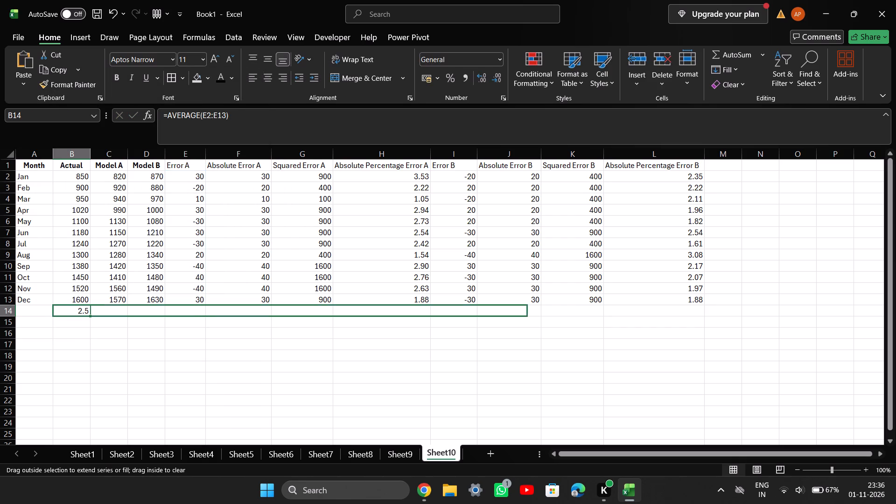
pyautogui.moveTo(541, 322); pyautogui.dragTo(691, 318)
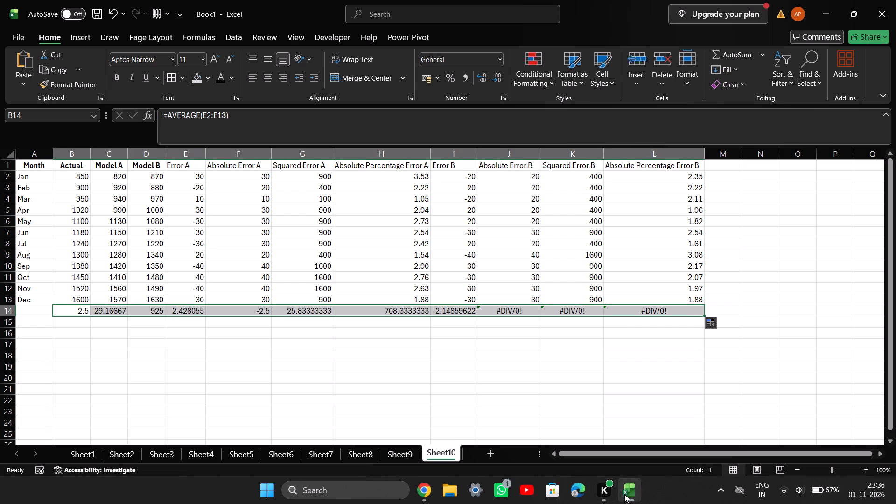
# Switch to the BFP Practical PDF in Chrome and check the layout of the average row in Table 10 against row 14.
pyautogui.click(630, 497)
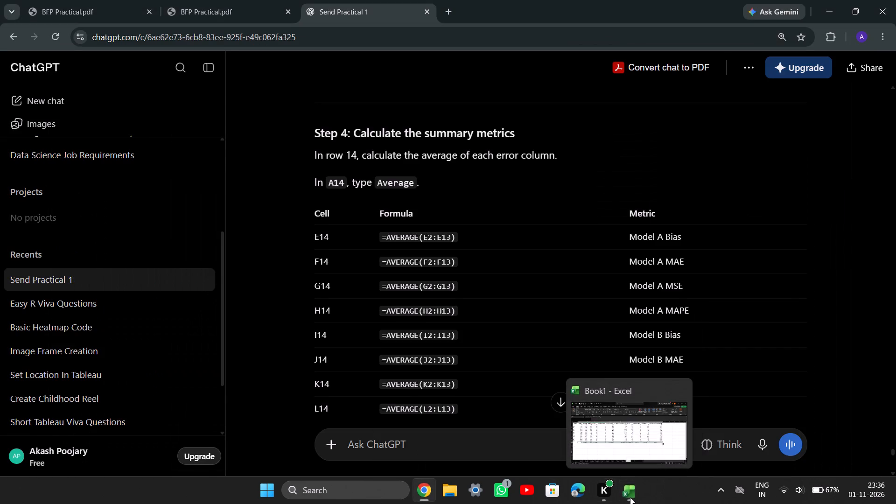
pyautogui.click(630, 497)
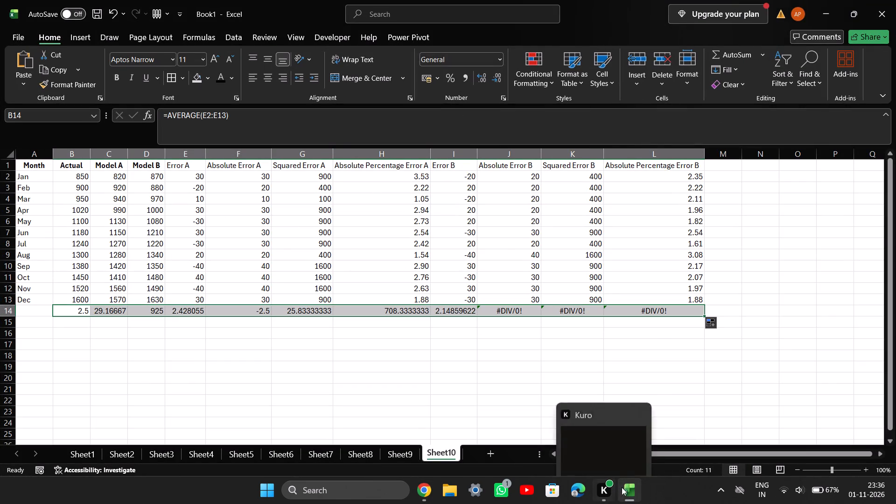
pyautogui.click(622, 487)
pyautogui.click(341, 0)
pyautogui.click(179, 0)
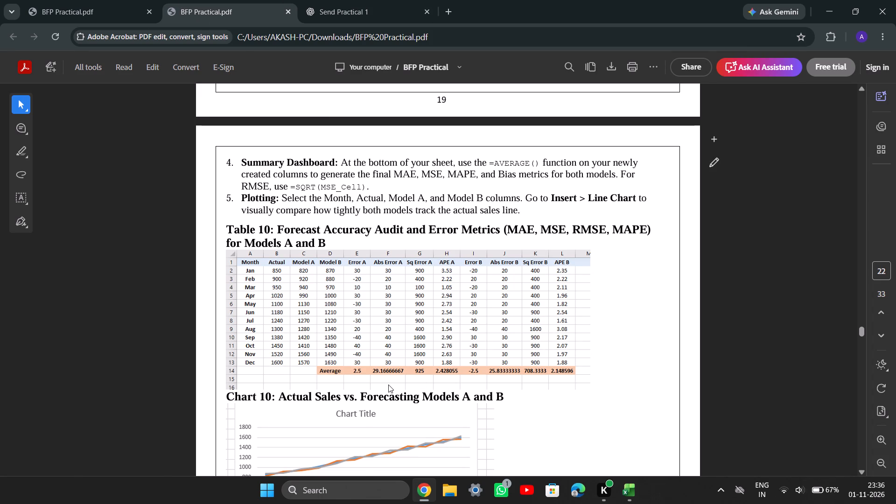
pyautogui.scroll(-1, 358, 350)
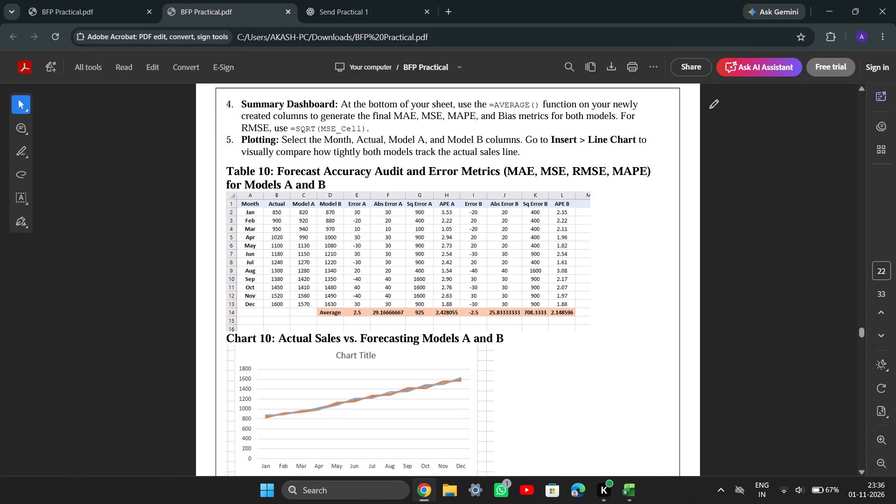
pyautogui.click(635, 490)
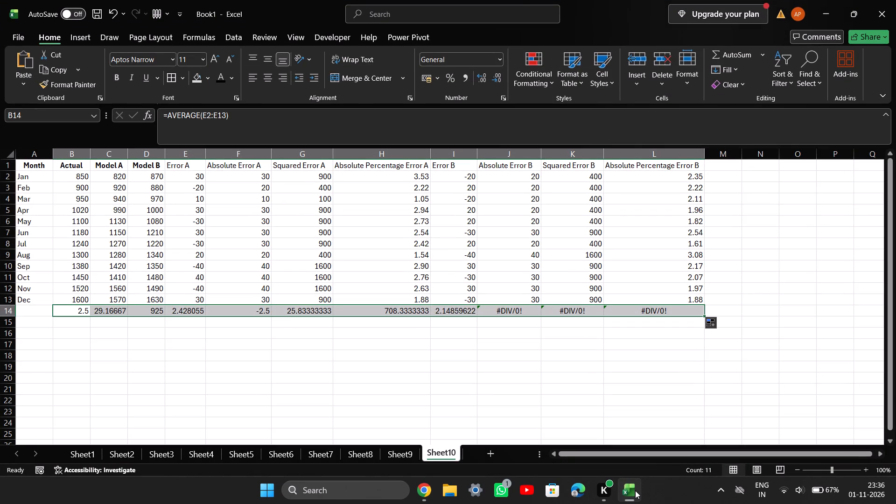
pyautogui.click(635, 490)
pyautogui.click(635, 490)
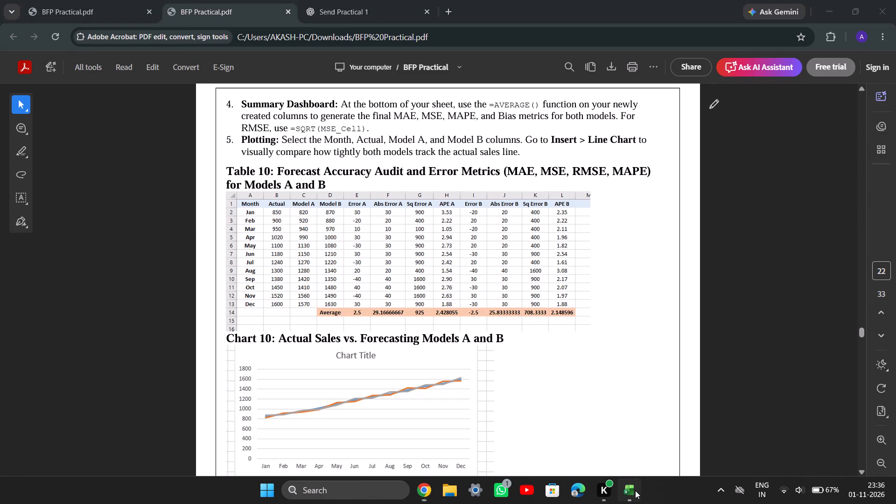
pyautogui.click(635, 490)
pyautogui.click(630, 489)
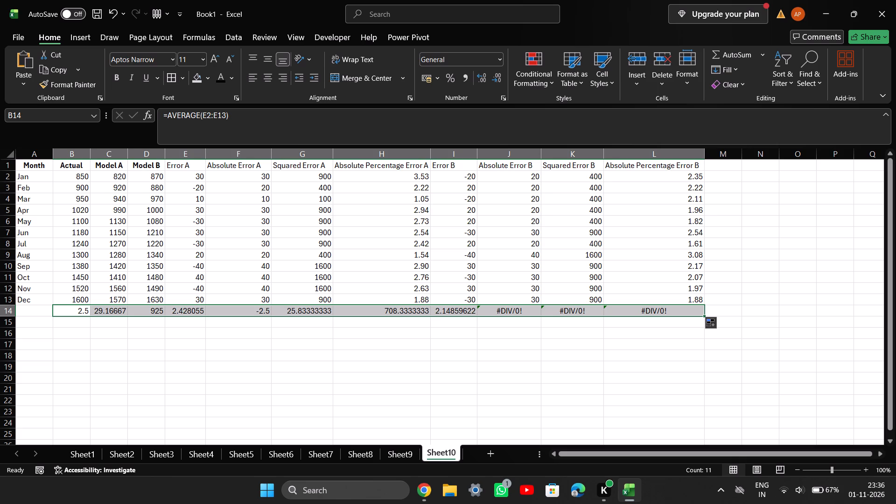
# Undo the fill across row 14 and the average formula entered in cell B14.
pyautogui.hotkey('ctrl', 'z')
pyautogui.hotkey('ctrl', 'z')
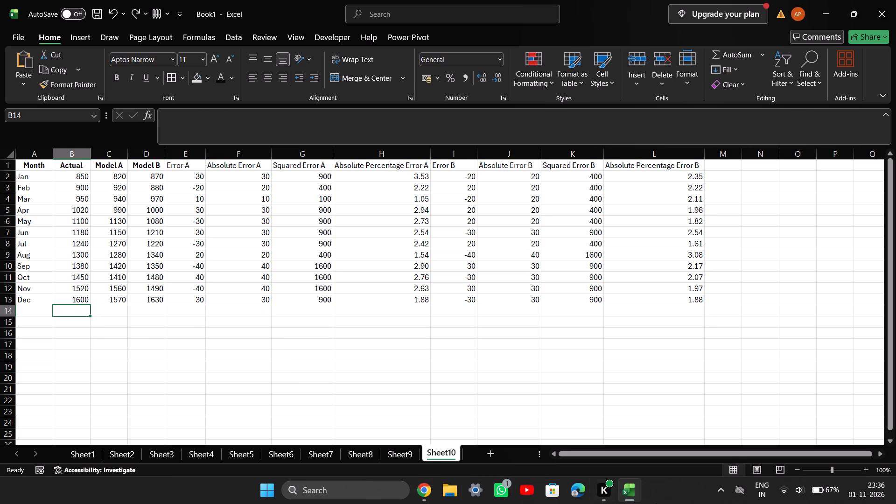
# Enter the label Average in cell D14, following the layout of Table 10 in the practical PDF.
pyautogui.click(421, 488)
pyautogui.click(415, 486)
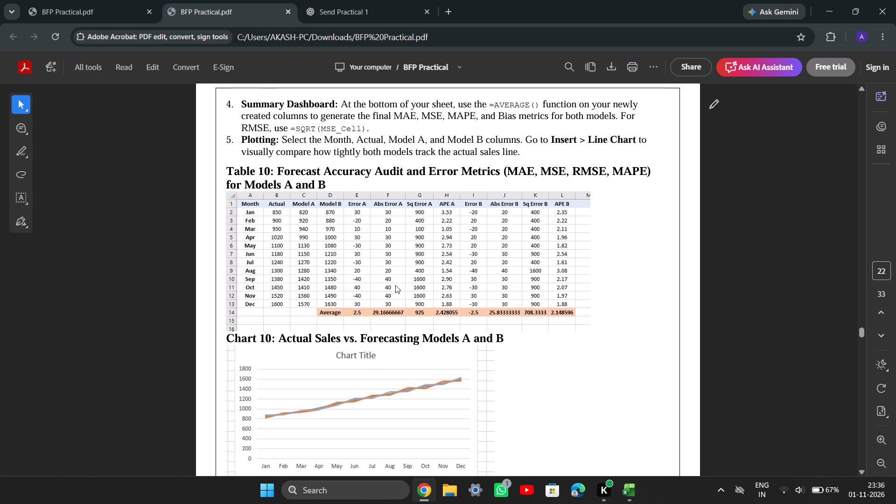
pyautogui.scroll(-2, 381, 302)
pyautogui.scroll(1, 381, 307)
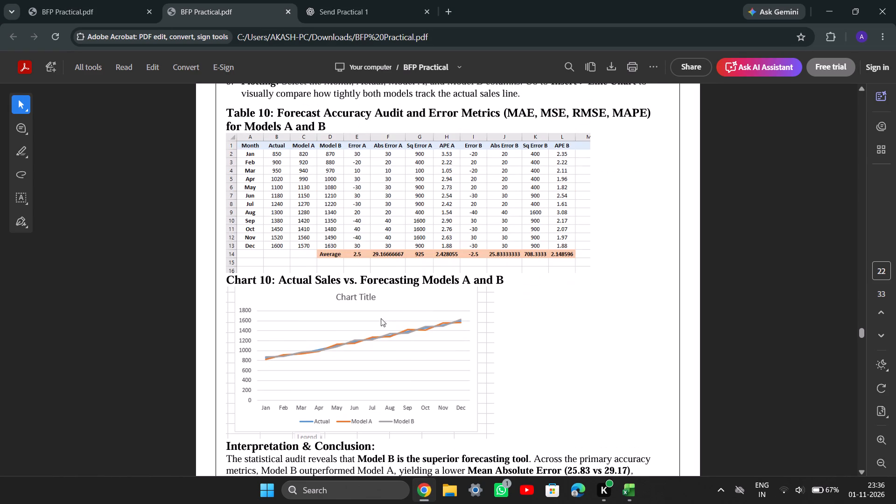
pyautogui.scroll(1, 416, 356)
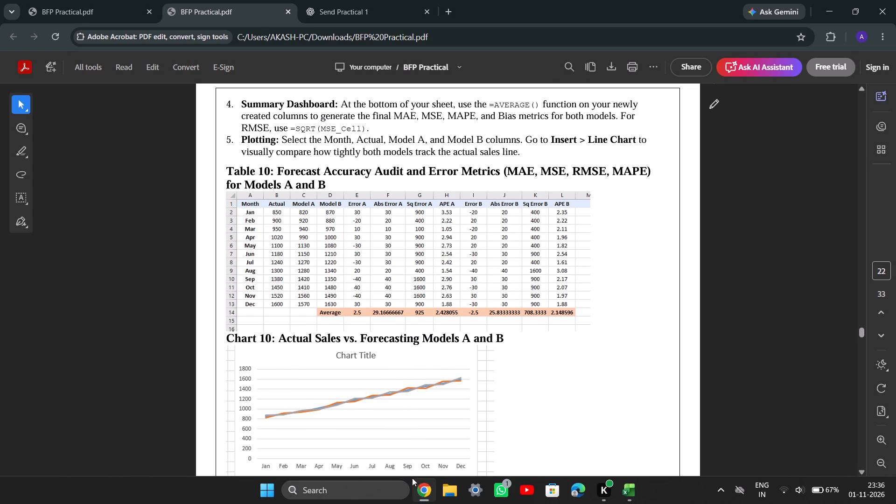
pyautogui.click(426, 494)
pyautogui.click(115, 315)
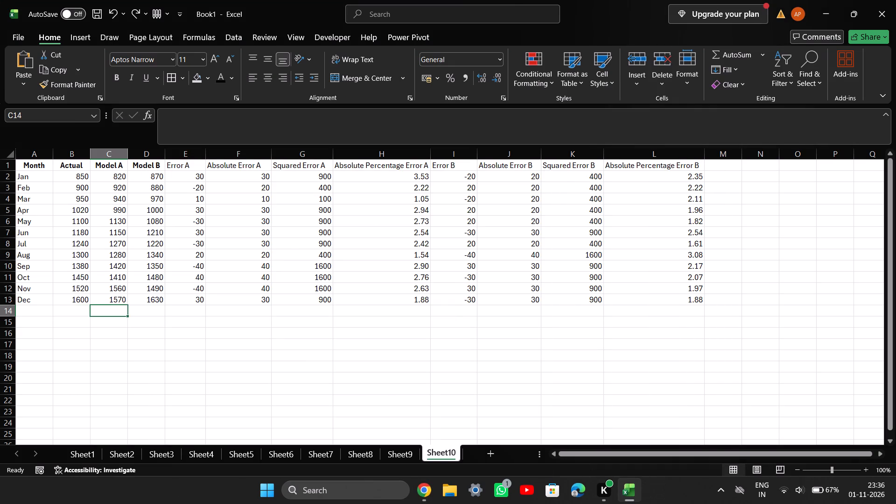
pyautogui.click(156, 314)
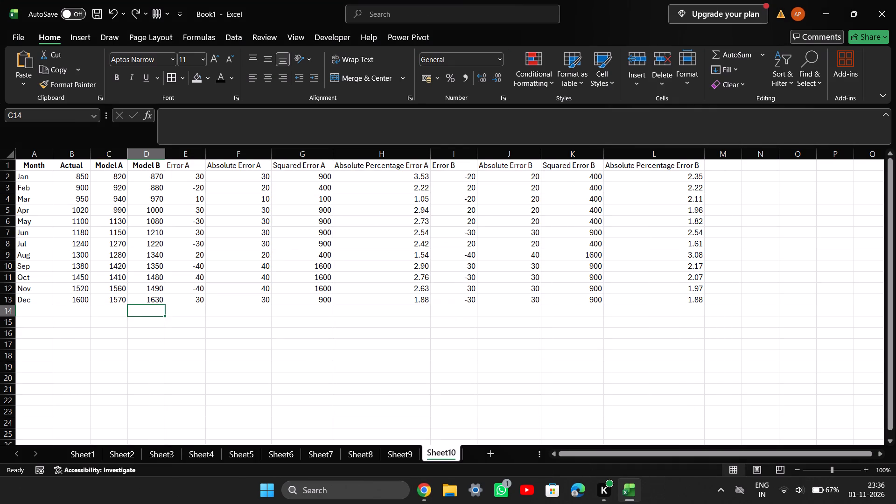
pyautogui.write('Average')
# Enter =AVERAGE(E2:E13) from the clipboard history in cell E14 and fill it across row 14 to column L.
pyautogui.click(195, 311)
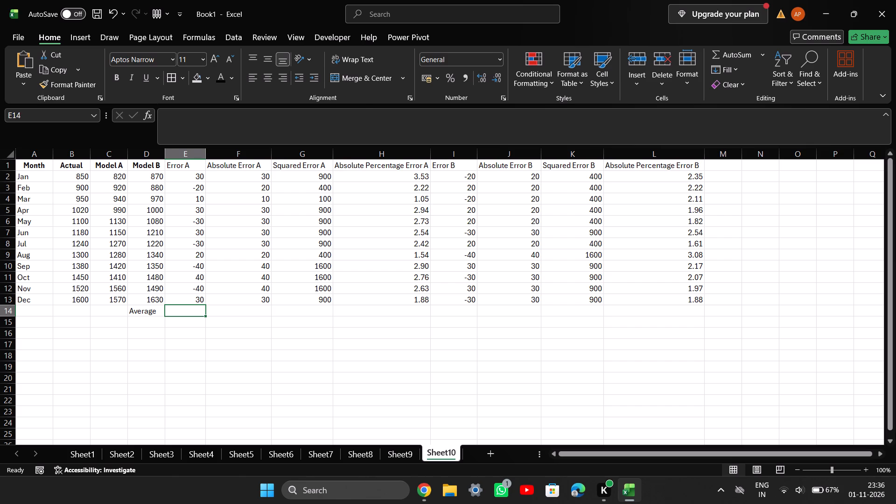
pyautogui.press('super+v')
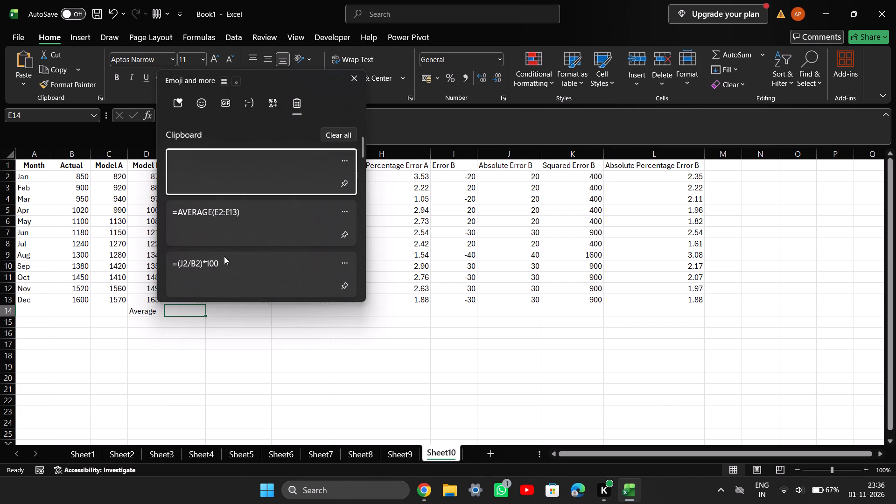
pyautogui.click(231, 228)
pyautogui.hotkey('ctrl', 'v')
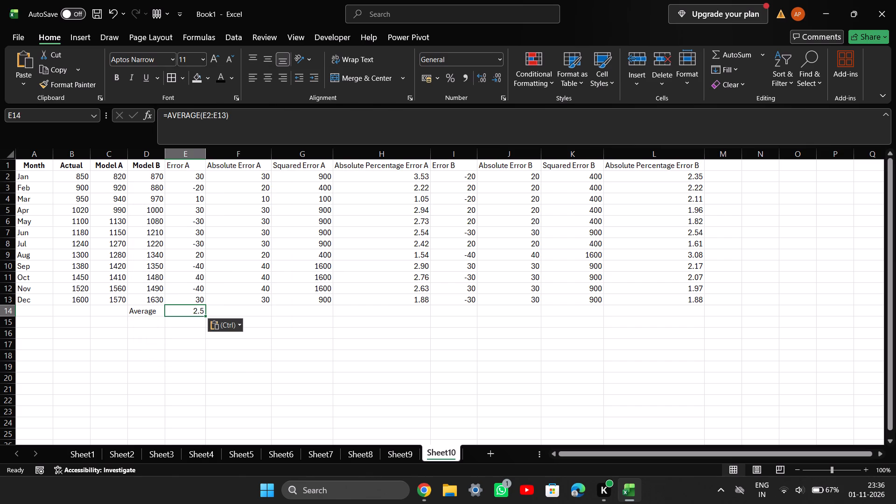
pyautogui.moveTo(206, 314); pyautogui.dragTo(732, 343)
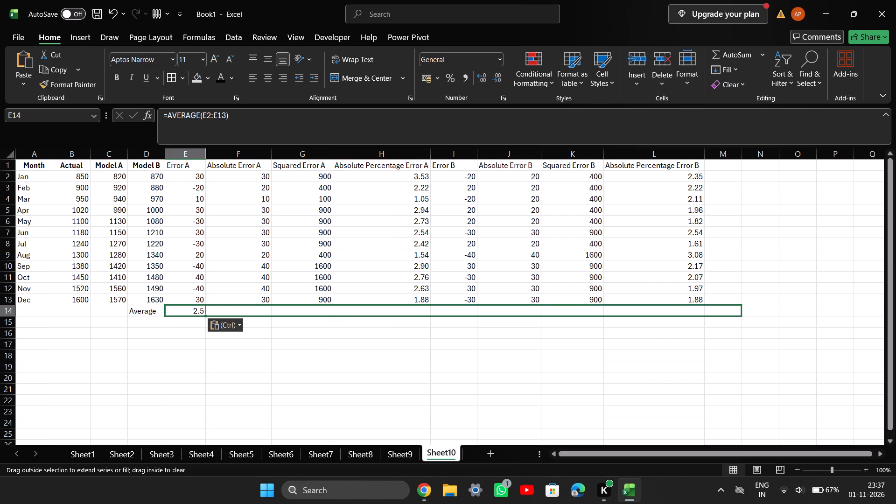
pyautogui.moveTo(732, 343); pyautogui.dragTo(700, 327)
pyautogui.click(548, 342)
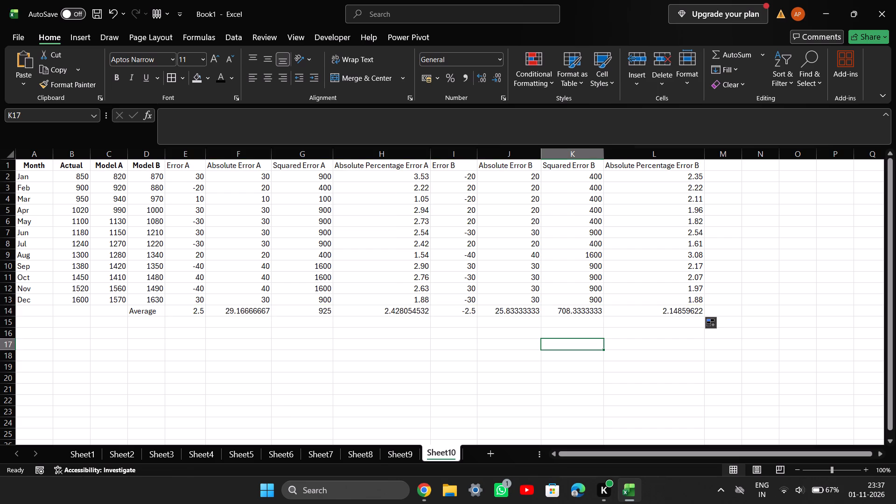
# Apply all borders to the table from the Month header to the December row, A1:L13.
pyautogui.moveTo(38, 163); pyautogui.dragTo(670, 309)
pyautogui.moveTo(44, 163); pyautogui.dragTo(671, 301)
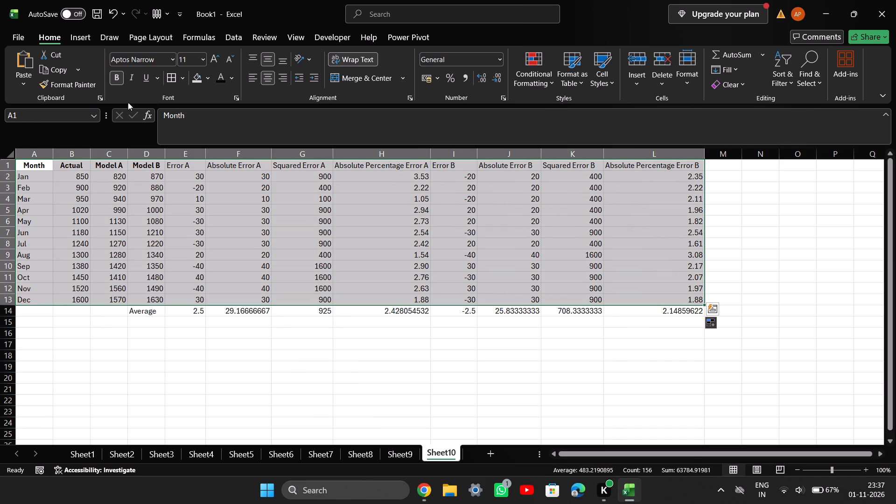
pyautogui.click(177, 77)
# Apply all borders to the average row, cells D14:L14.
pyautogui.moveTo(147, 316); pyautogui.dragTo(147, 316)
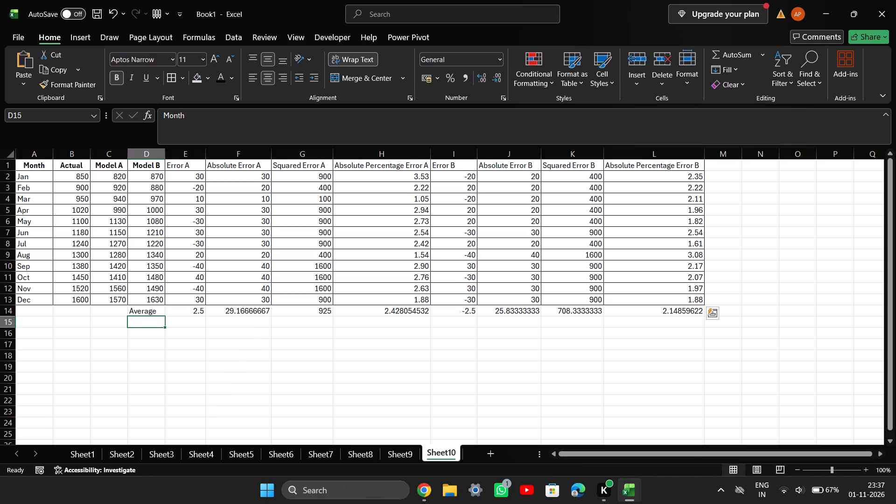
pyautogui.moveTo(147, 316); pyautogui.dragTo(672, 313)
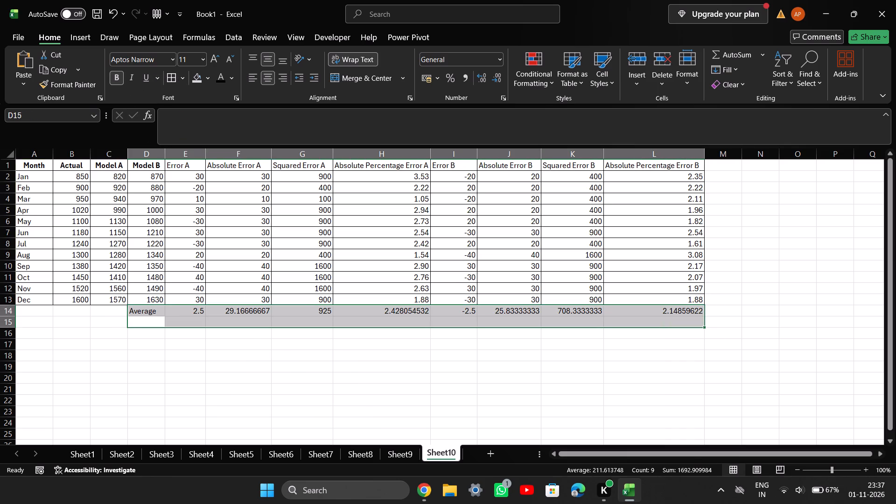
pyautogui.click(141, 312)
pyautogui.moveTo(141, 312); pyautogui.dragTo(424, 312)
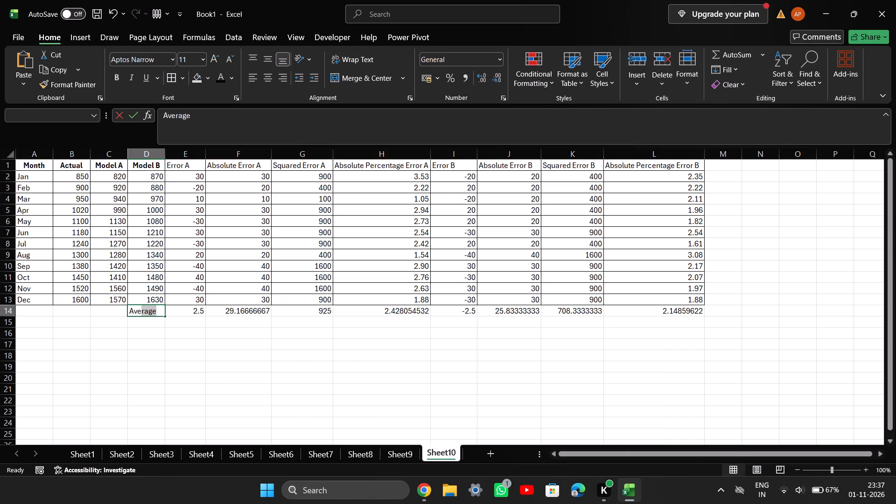
pyautogui.moveTo(424, 312); pyautogui.dragTo(425, 312)
pyautogui.click(136, 308)
pyautogui.moveTo(135, 310); pyautogui.dragTo(315, 310)
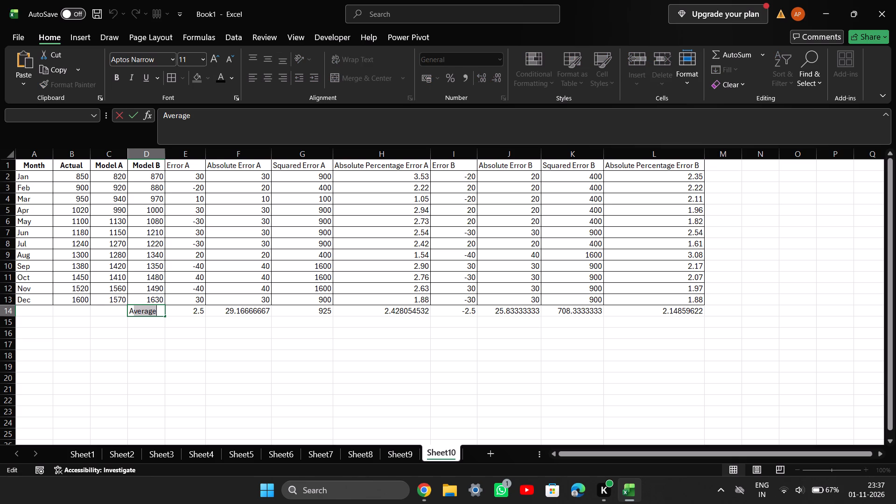
pyautogui.moveTo(315, 310); pyautogui.dragTo(308, 324)
pyautogui.click(241, 366)
pyautogui.moveTo(141, 313); pyautogui.dragTo(653, 314)
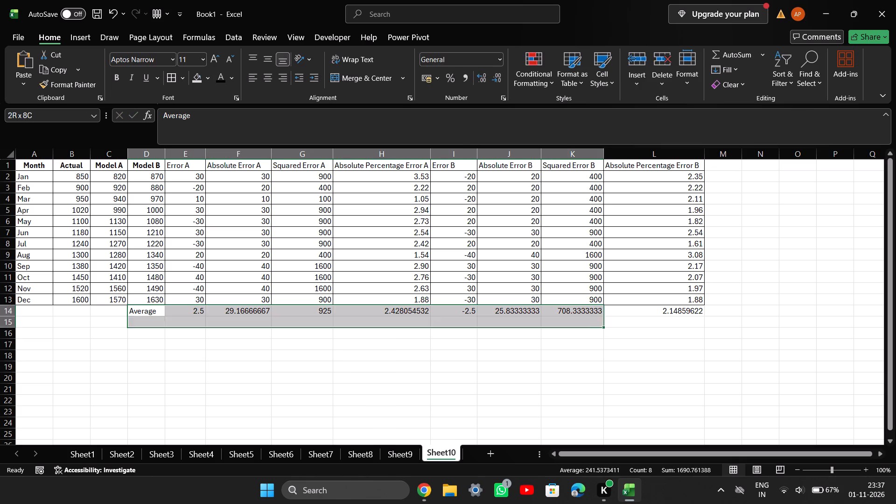
pyautogui.moveTo(653, 314); pyautogui.dragTo(662, 312)
pyautogui.click(176, 77)
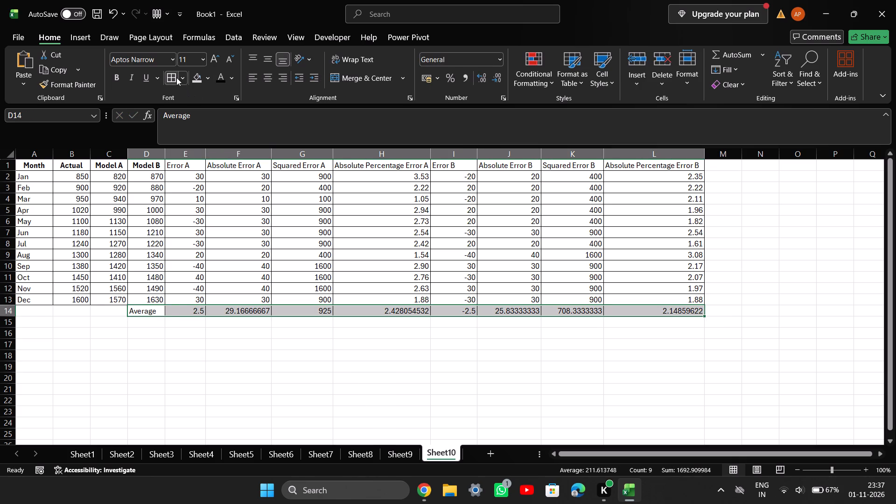
# Shade the Average label cell D14 with the light grey fill colour.
pyautogui.click(154, 312)
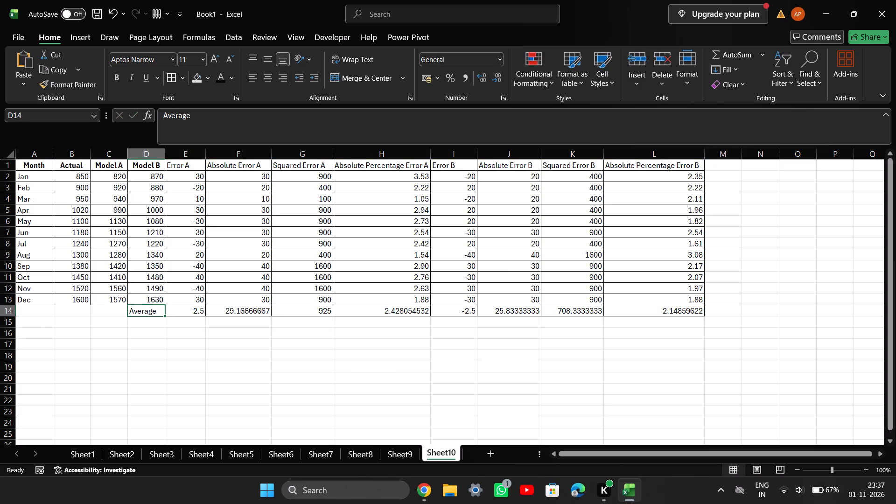
pyautogui.click(193, 74)
# Format the header row A1:L1 with the light grey fill colour and bold text.
pyautogui.moveTo(27, 164); pyautogui.dragTo(670, 235)
pyautogui.moveTo(547, 211); pyautogui.dragTo(670, 235, button='right')
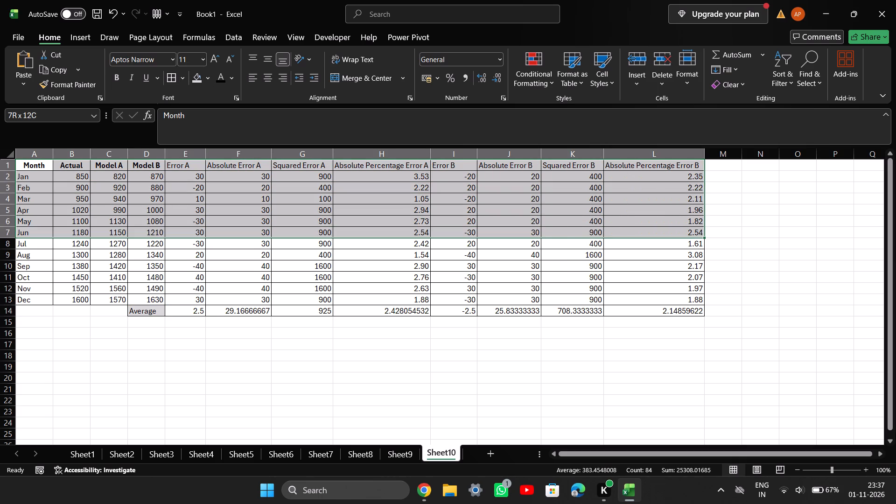
pyautogui.moveTo(670, 235); pyautogui.dragTo(669, 233, button='right')
pyautogui.moveTo(670, 235); pyautogui.dragTo(666, 173)
pyautogui.rightClick(665, 175)
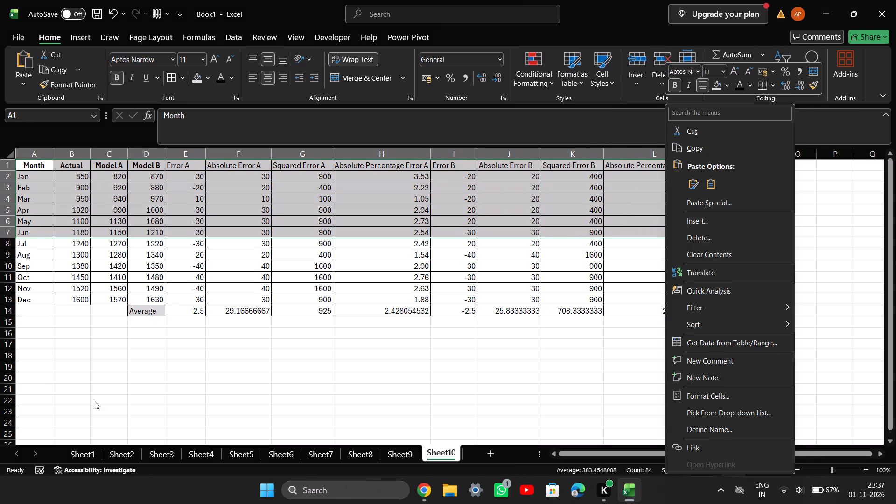
pyautogui.click(28, 164)
pyautogui.moveTo(29, 162); pyautogui.dragTo(188, 174)
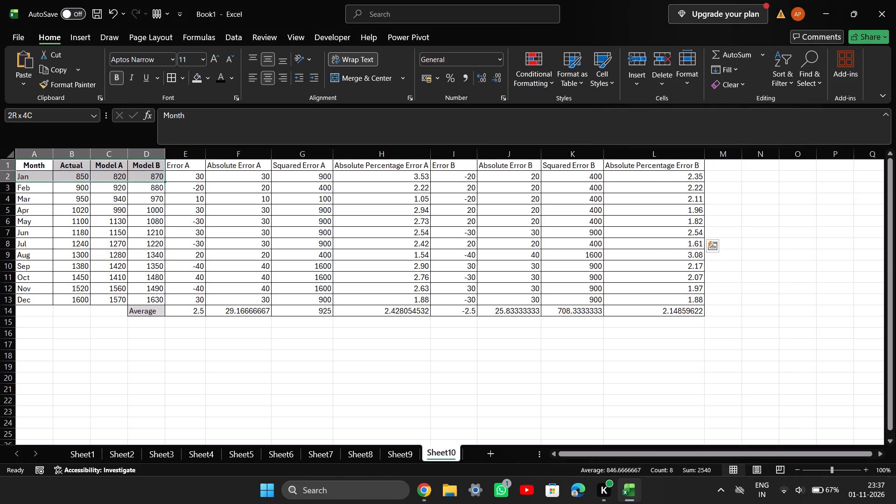
pyautogui.moveTo(188, 174); pyautogui.dragTo(682, 148)
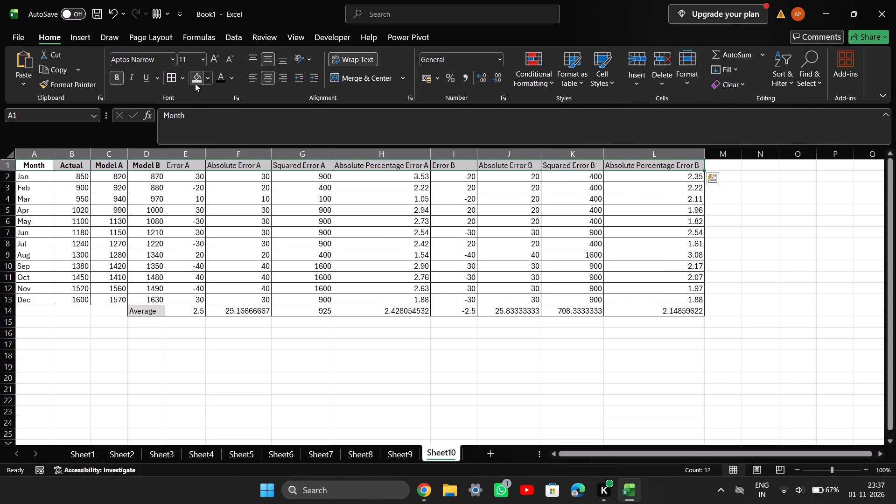
pyautogui.click(196, 80)
pyautogui.click(117, 79)
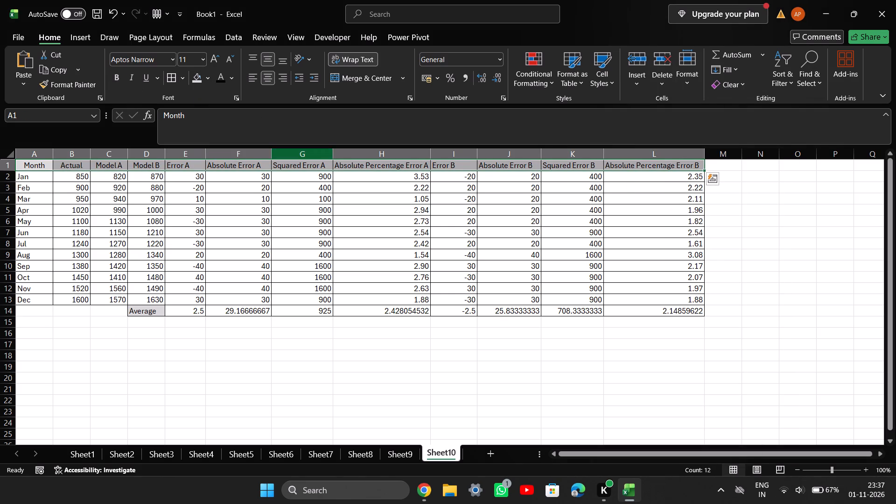
pyautogui.click(115, 77)
pyautogui.click(184, 399)
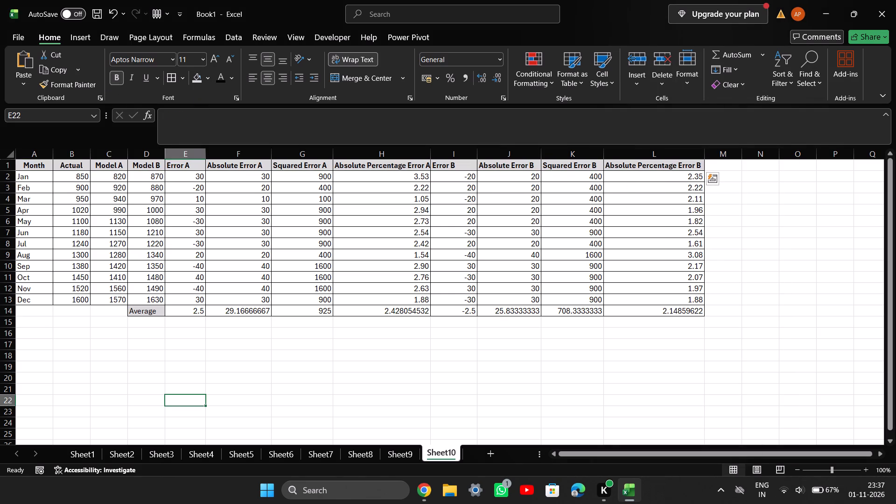
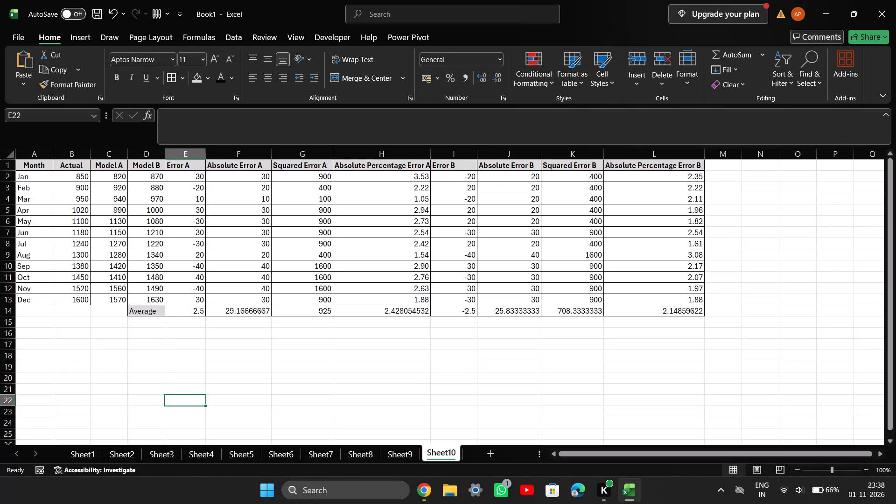
# Compare the audit table in Excel with Table 10 and Chart 10 in the practical PDF, and check the ChatGPT RMSE instructions.
pyautogui.click(429, 491)
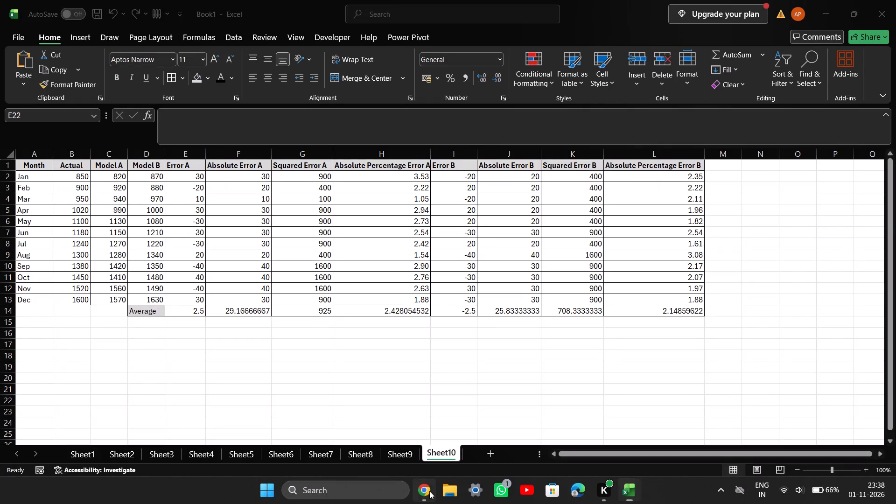
pyautogui.scroll(-1, 387, 266)
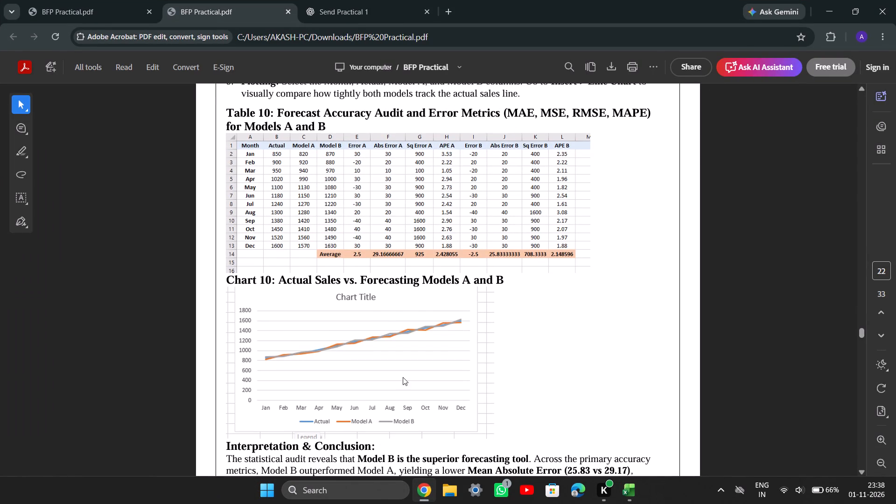
pyautogui.scroll(-1, 404, 361)
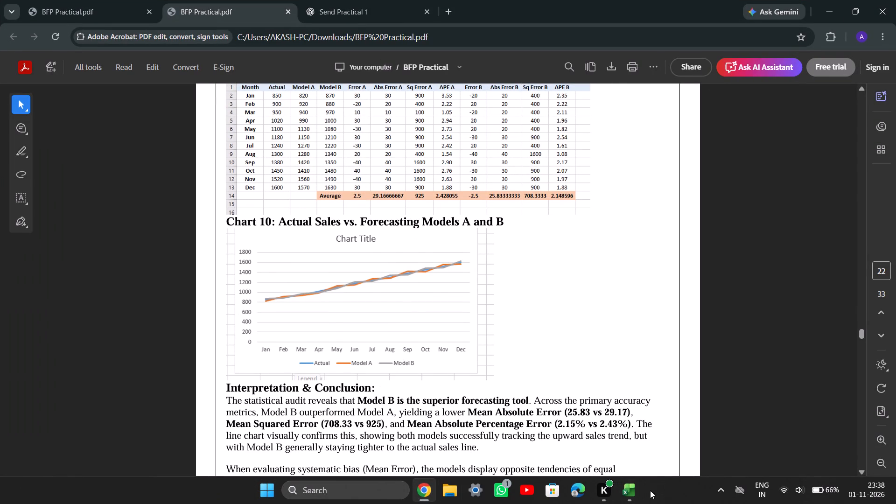
pyautogui.click(634, 492)
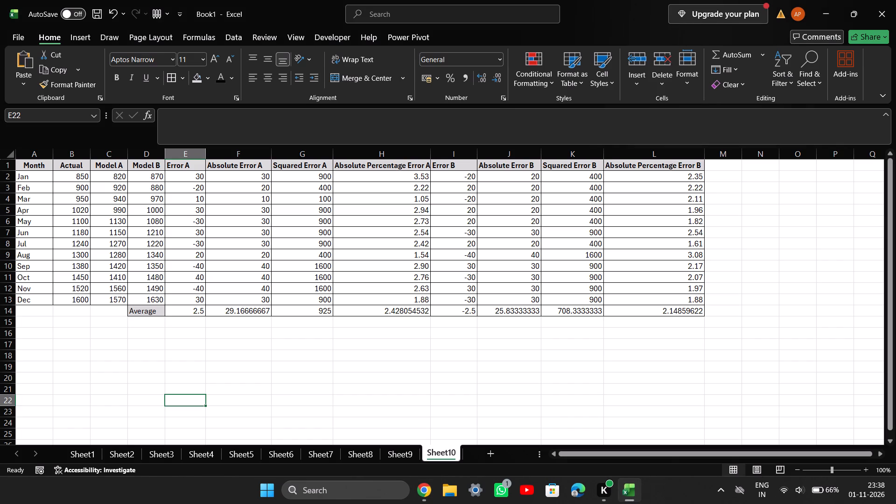
pyautogui.click(413, 483)
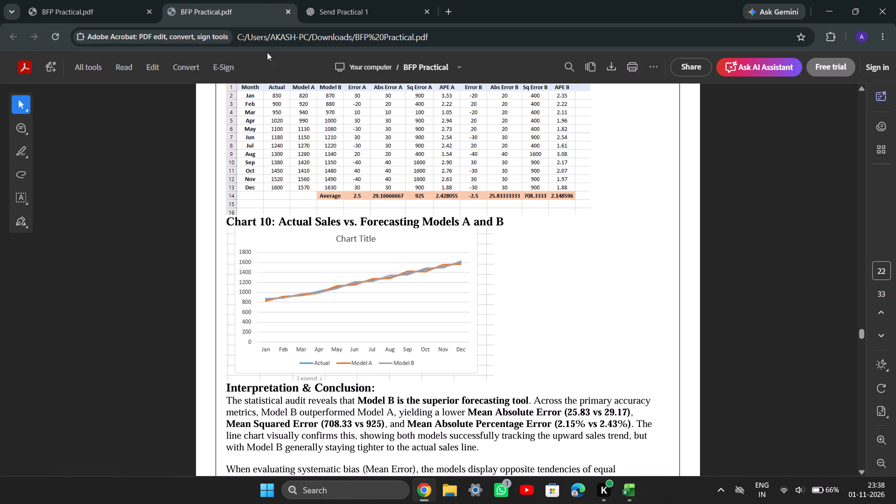
pyautogui.click(320, 0)
pyautogui.scroll(-5, 361, 315)
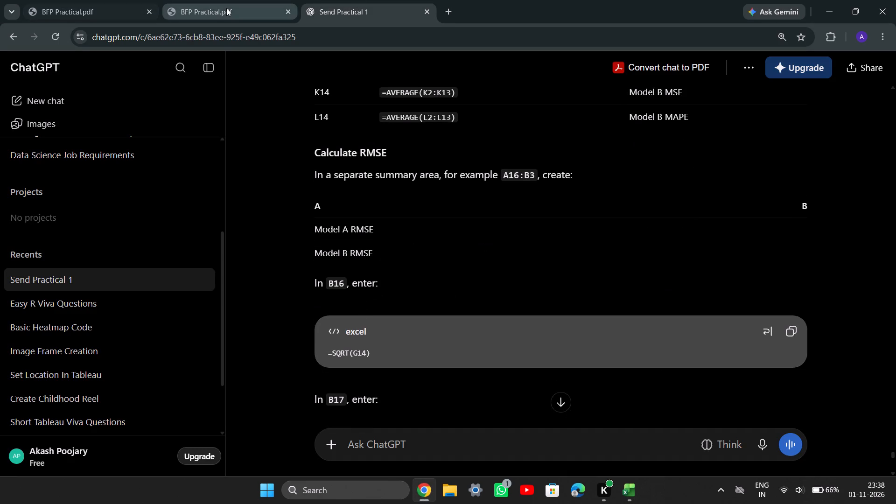
pyautogui.click(620, 490)
pyautogui.click(620, 490)
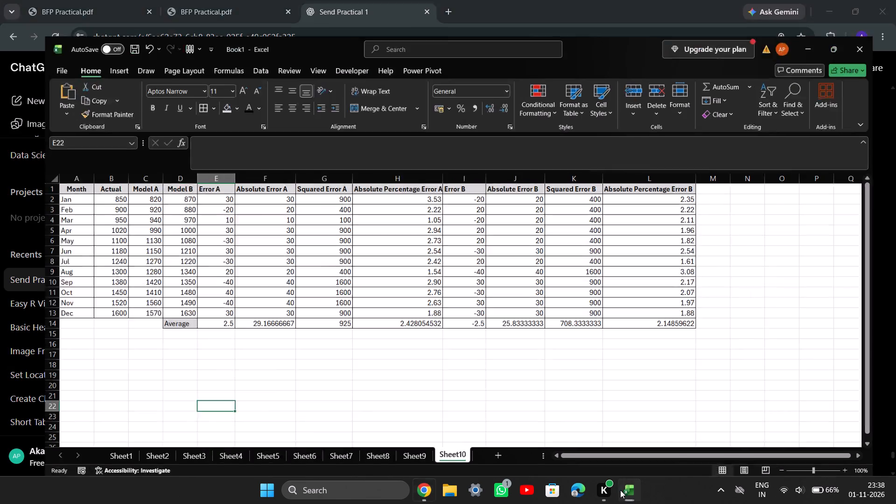
pyautogui.click(148, 0)
pyautogui.click(188, 6)
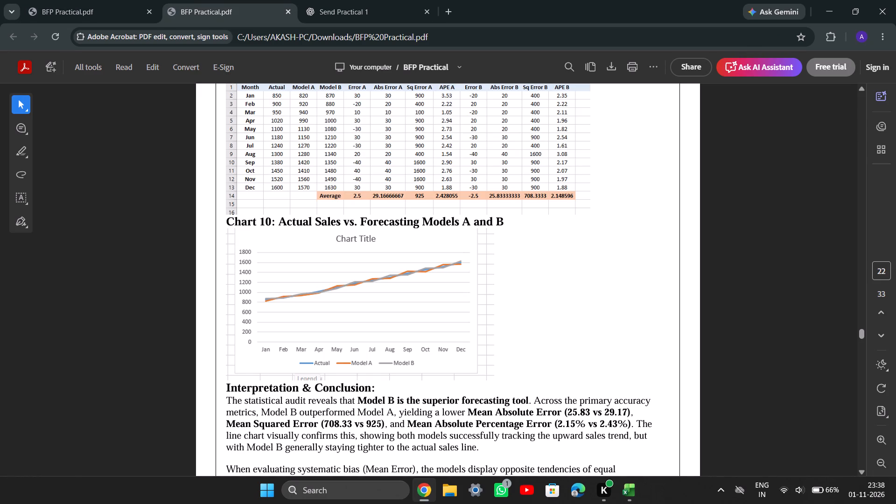
pyautogui.click(625, 494)
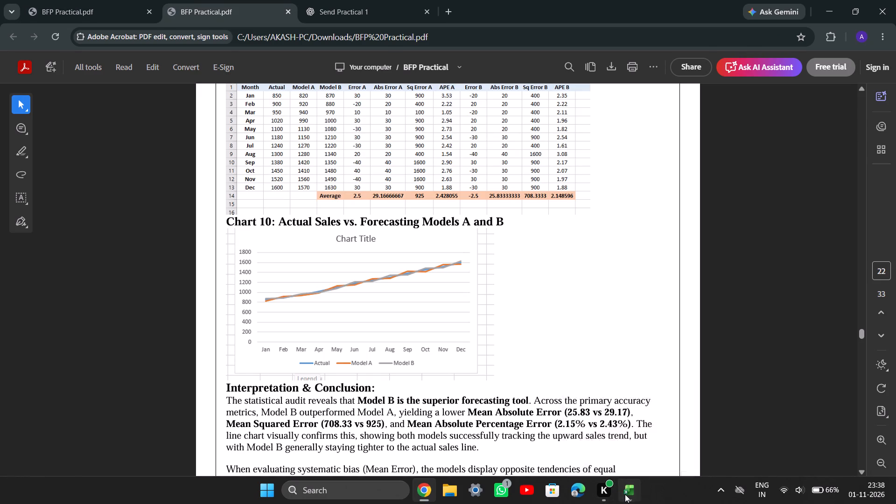
pyautogui.click(625, 494)
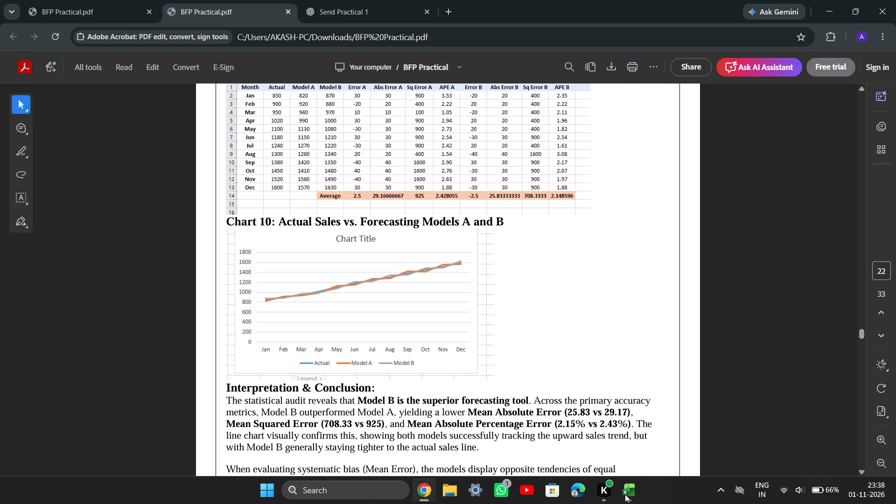
pyautogui.click(625, 494)
pyautogui.click(625, 494)
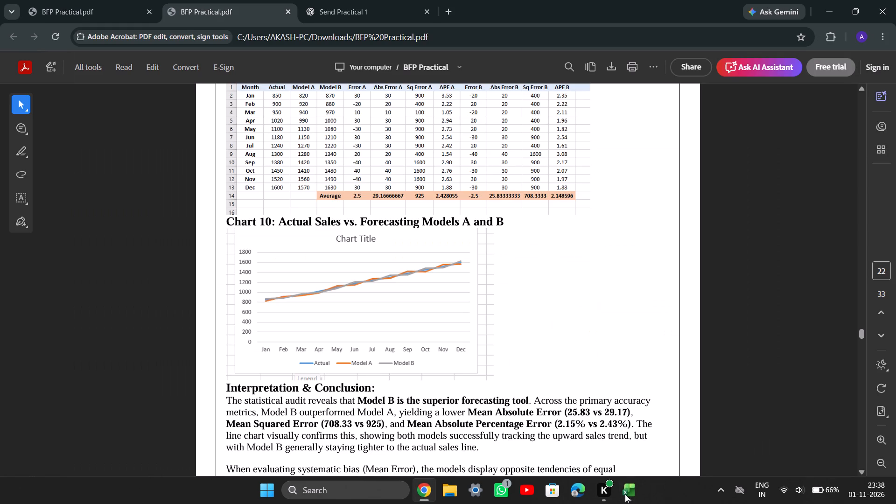
pyautogui.click(625, 494)
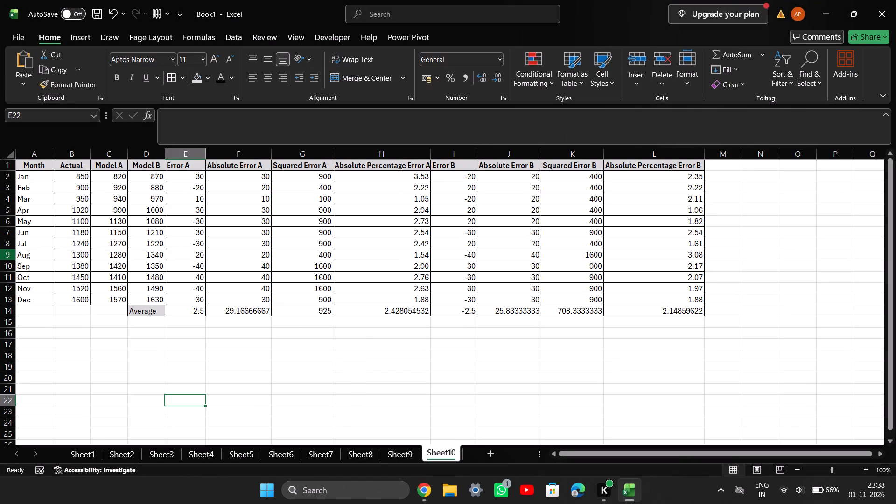
pyautogui.click(632, 481)
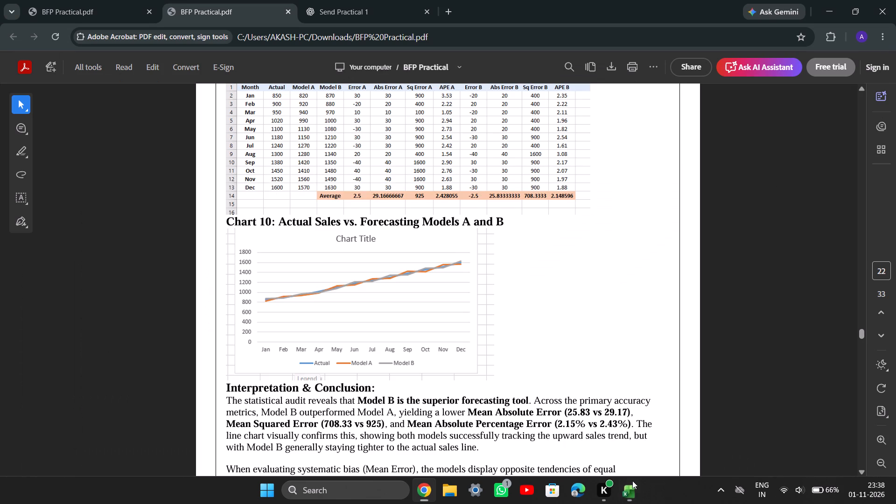
pyautogui.click(632, 481)
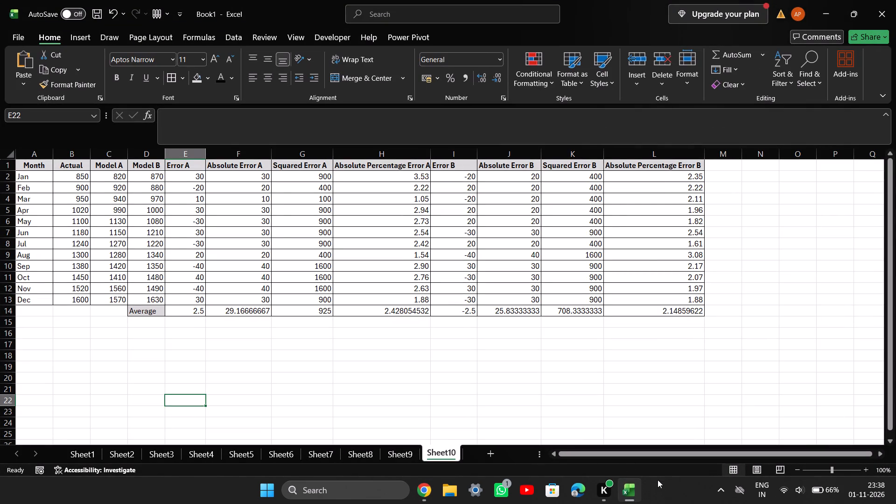
pyautogui.click(636, 490)
pyautogui.click(636, 490)
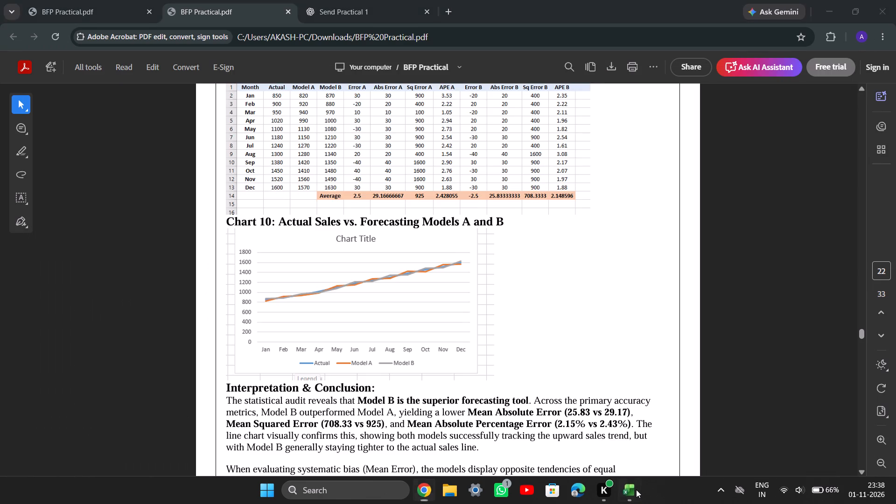
# Format the average values in E14:L14 to show two decimal places.
pyautogui.moveTo(148, 312); pyautogui.dragTo(556, 324)
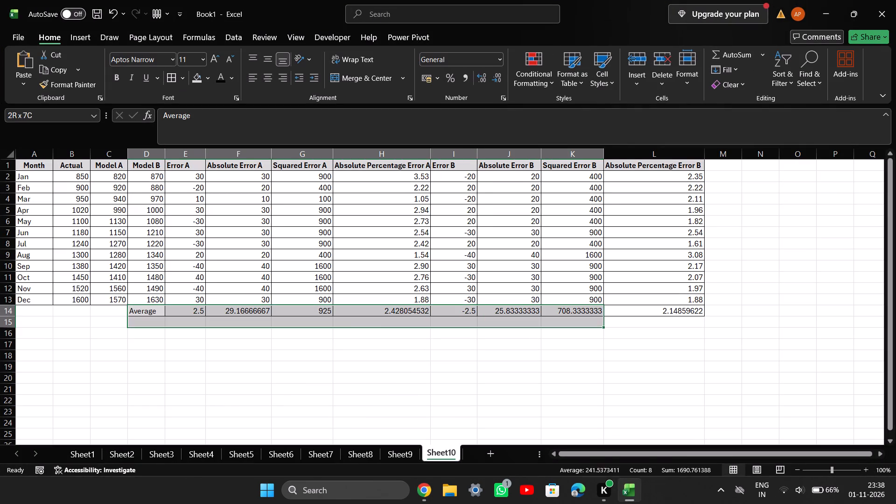
pyautogui.moveTo(556, 324); pyautogui.dragTo(679, 311)
pyautogui.click(195, 315)
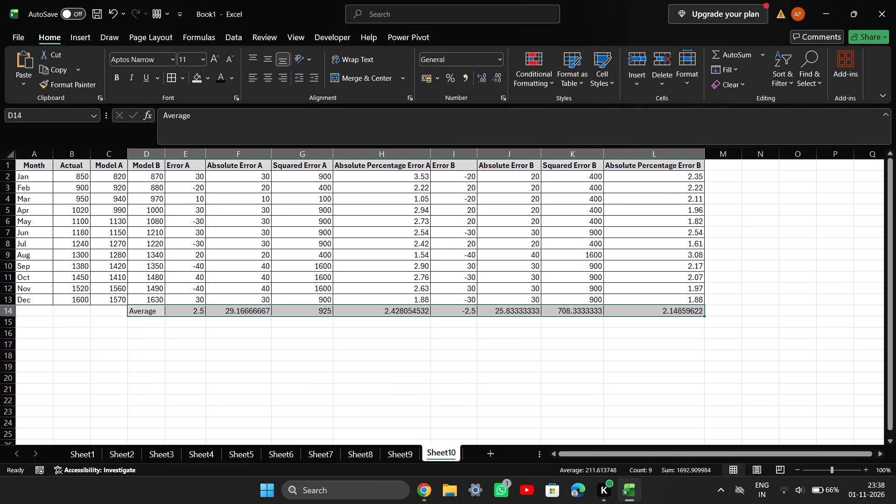
pyautogui.click(193, 313)
pyautogui.moveTo(193, 313); pyautogui.dragTo(460, 302)
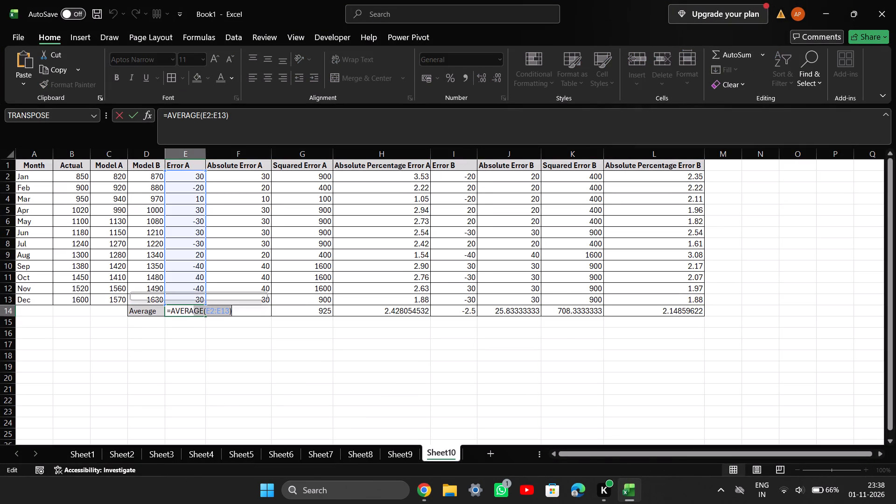
pyautogui.click(196, 340)
pyautogui.moveTo(195, 317); pyautogui.dragTo(633, 298)
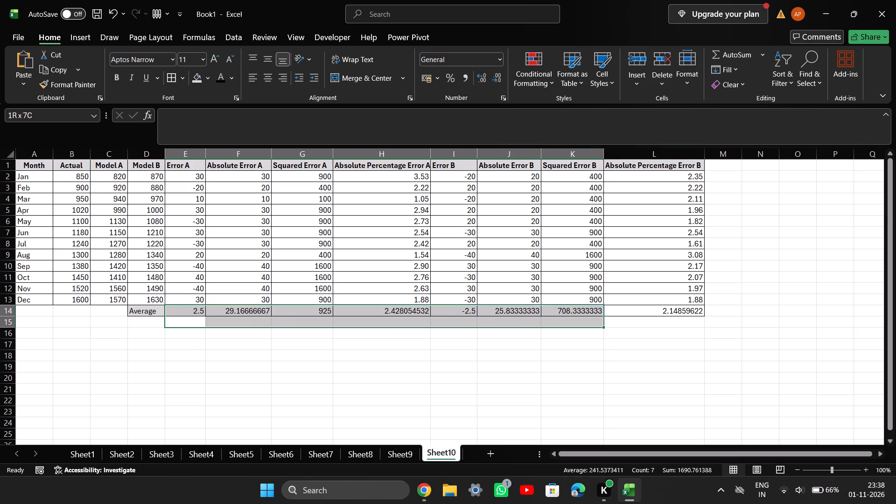
pyautogui.moveTo(633, 298); pyautogui.dragTo(659, 293)
pyautogui.click(333, 364)
pyautogui.moveTo(198, 310); pyautogui.dragTo(248, 312)
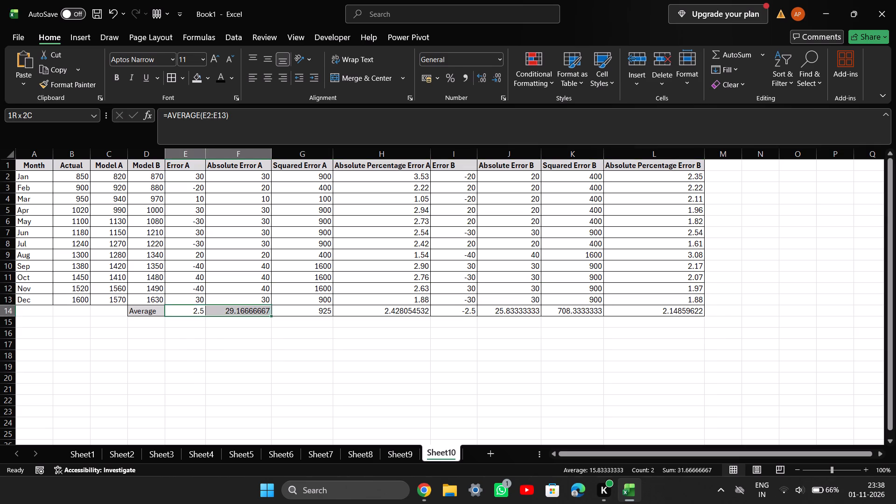
pyautogui.moveTo(248, 312); pyautogui.dragTo(670, 309)
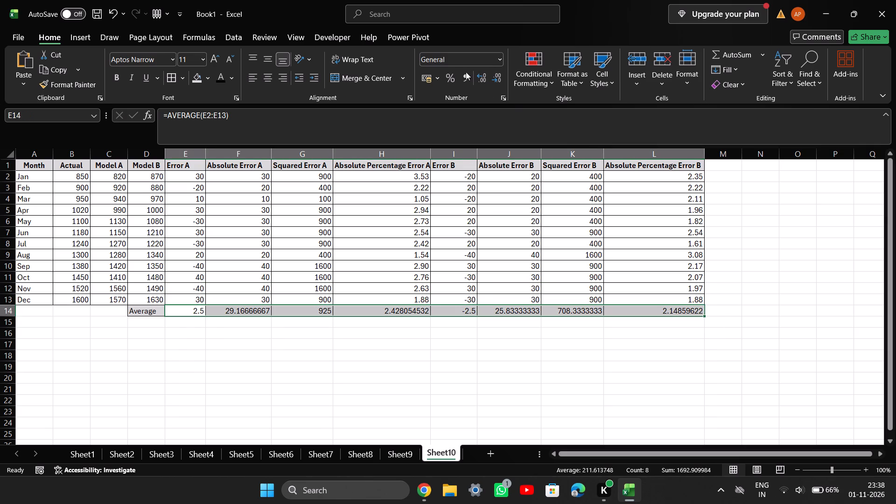
pyautogui.doubleClick(476, 82)
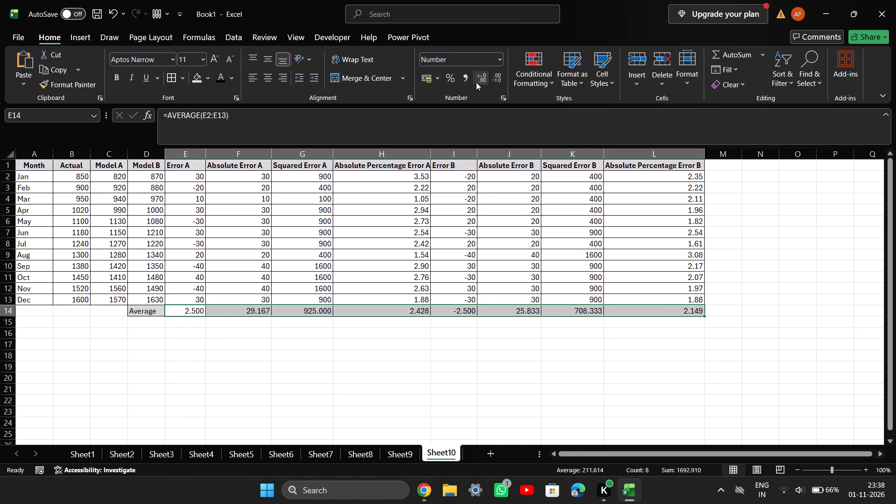
pyautogui.click(476, 82)
pyautogui.tripleClick(494, 80)
pyautogui.click(494, 80)
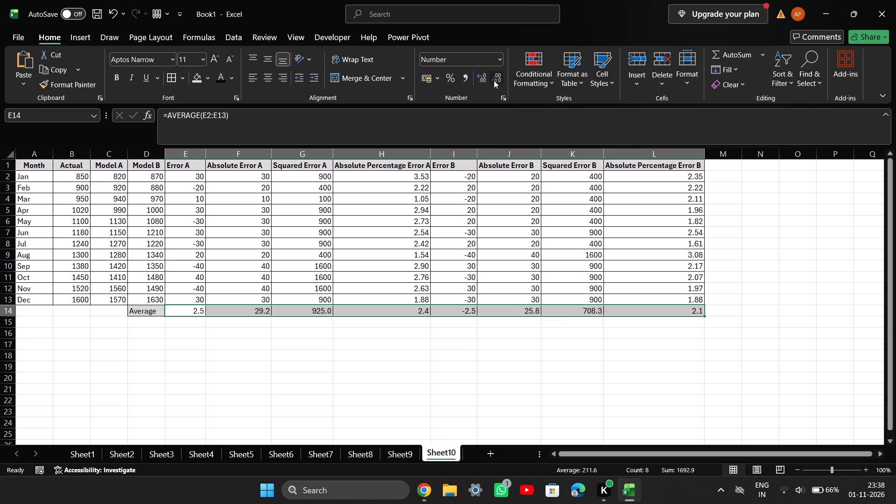
pyautogui.click(480, 80)
pyautogui.click(497, 78)
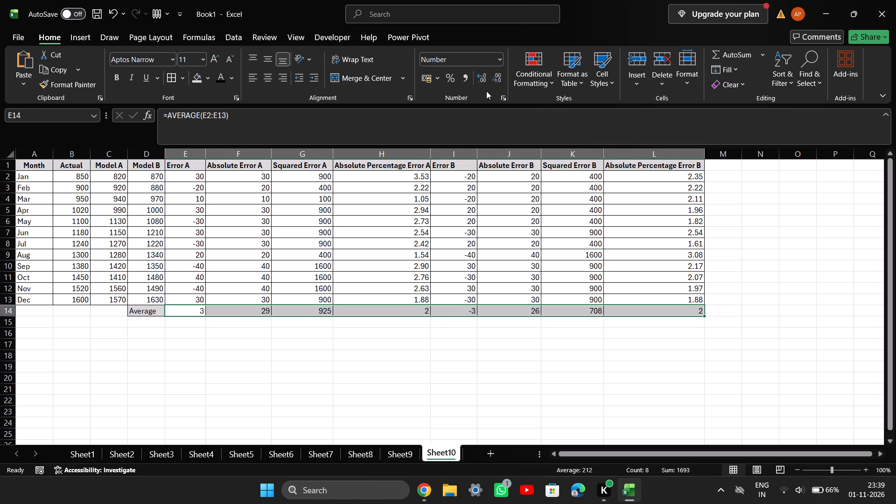
pyautogui.doubleClick(484, 73)
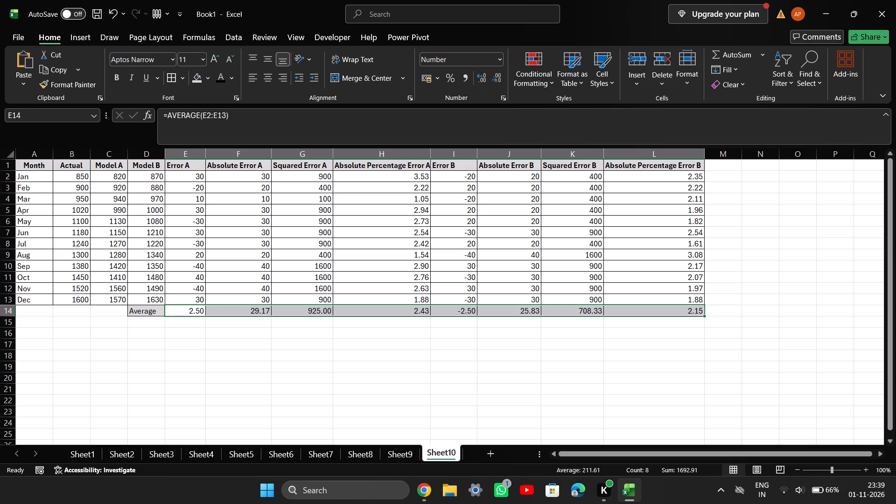
pyautogui.click(413, 335)
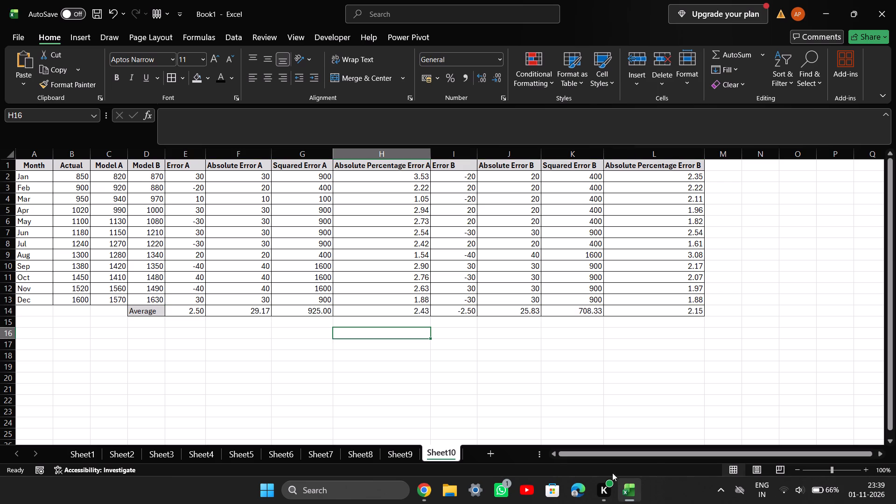
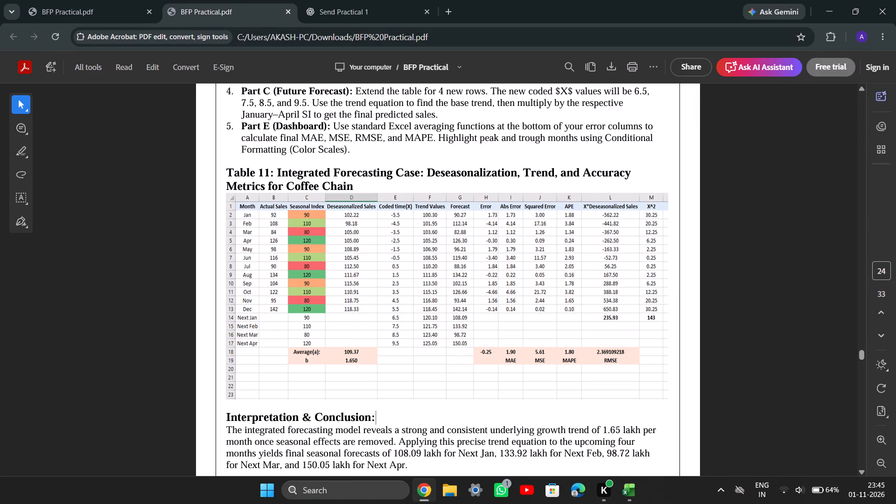
pyautogui.click(47, 0)
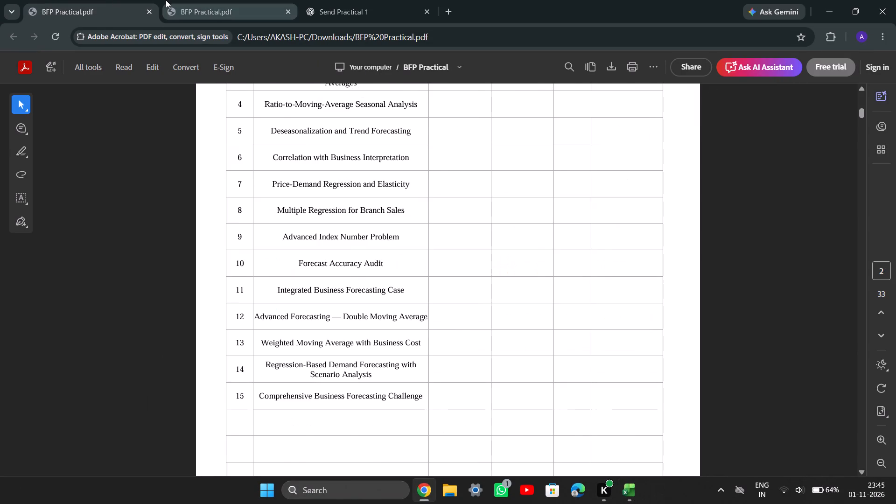
pyautogui.click(166, 0)
pyautogui.click(650, 489)
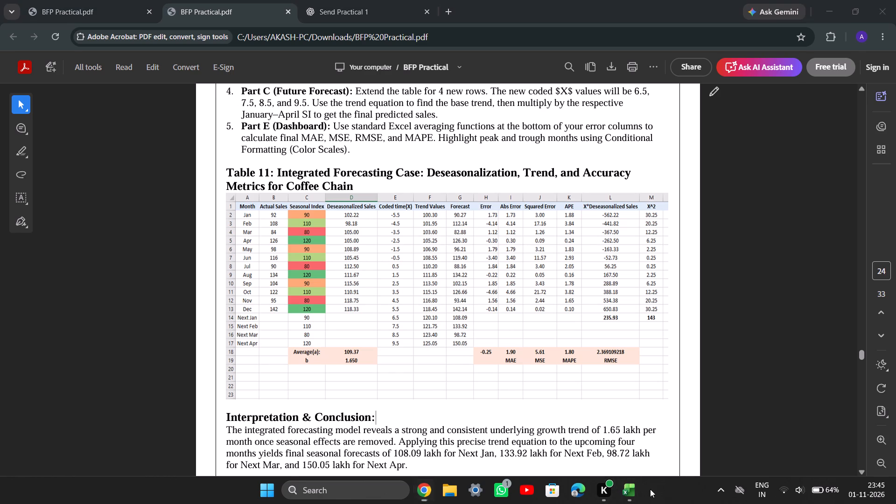
pyautogui.click(637, 490)
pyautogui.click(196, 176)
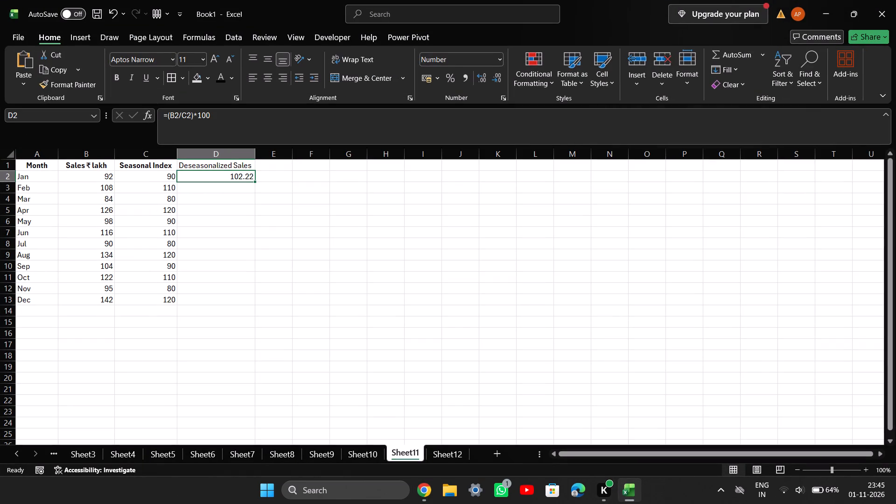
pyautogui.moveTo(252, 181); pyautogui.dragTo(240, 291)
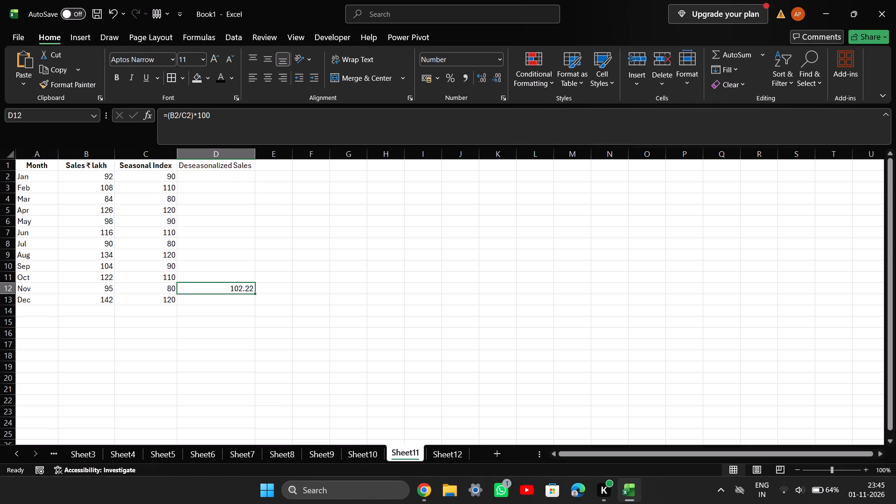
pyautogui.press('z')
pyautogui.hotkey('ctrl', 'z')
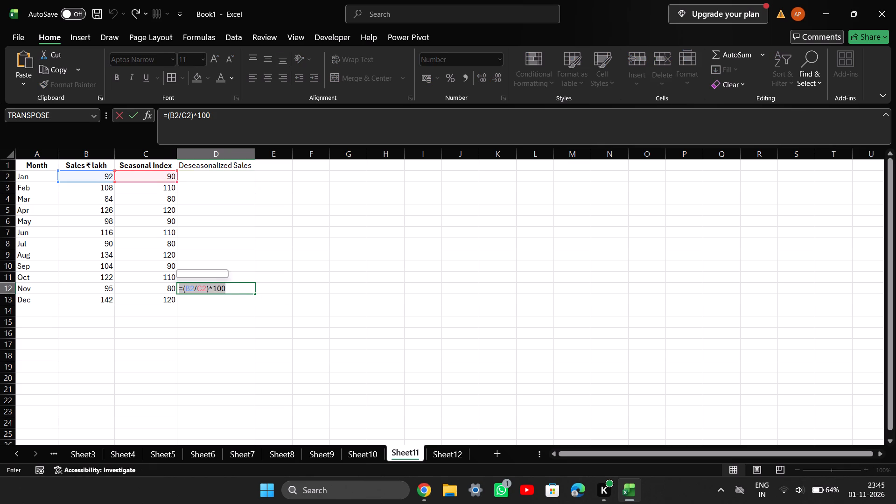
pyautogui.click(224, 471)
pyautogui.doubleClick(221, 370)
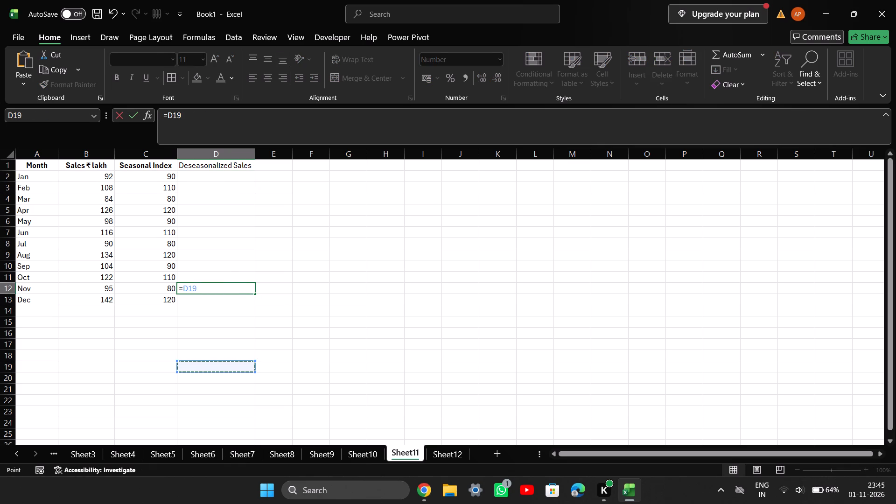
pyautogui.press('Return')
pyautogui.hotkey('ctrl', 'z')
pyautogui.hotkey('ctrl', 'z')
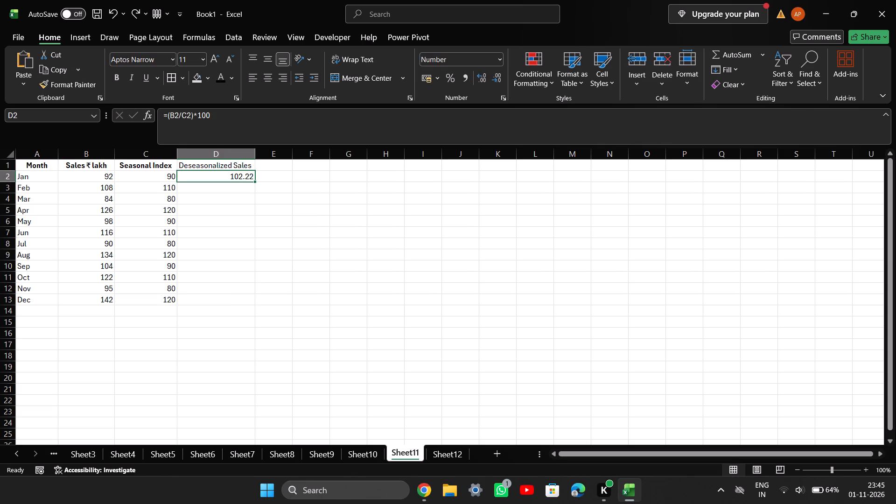
# Fill the deseasonalized sales formula from D2 down through D13 on Sheet11.
pyautogui.moveTo(256, 180); pyautogui.dragTo(256, 306)
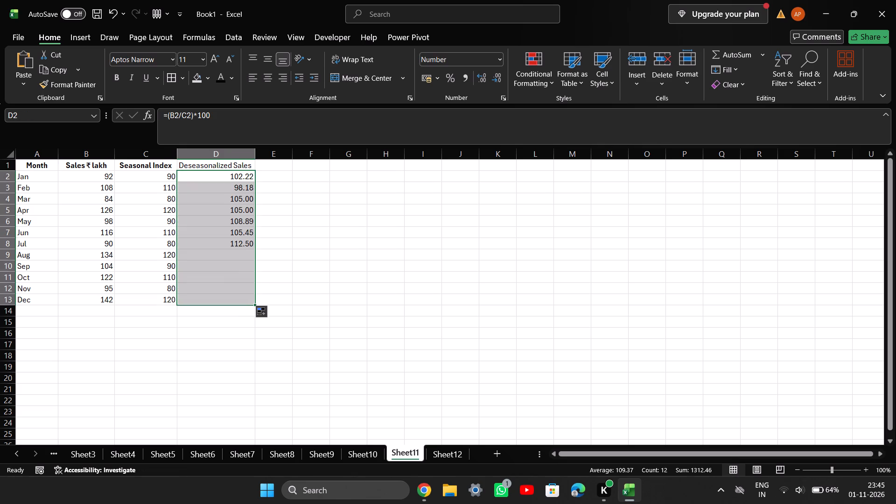
pyautogui.click(312, 373)
# Check Table 11 in the PDF for the heading that follows Deseasonalized Sales, returning to E1 on Sheet11.
pyautogui.click(636, 497)
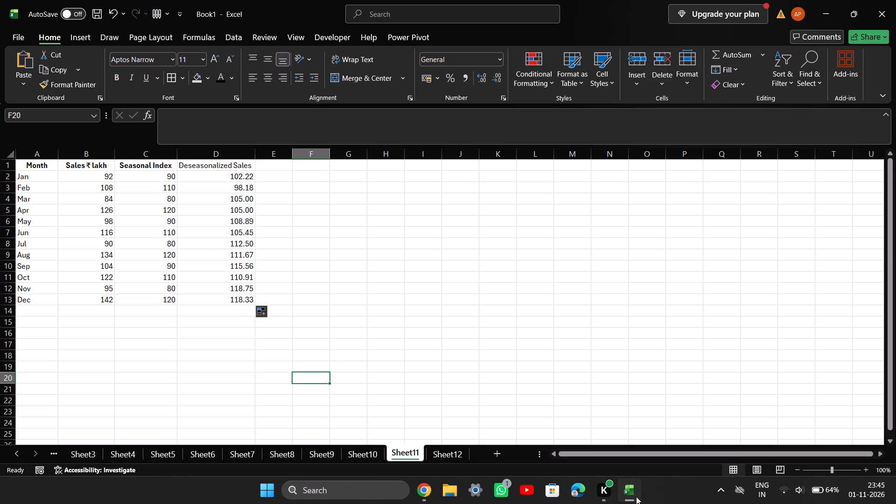
pyautogui.click(636, 497)
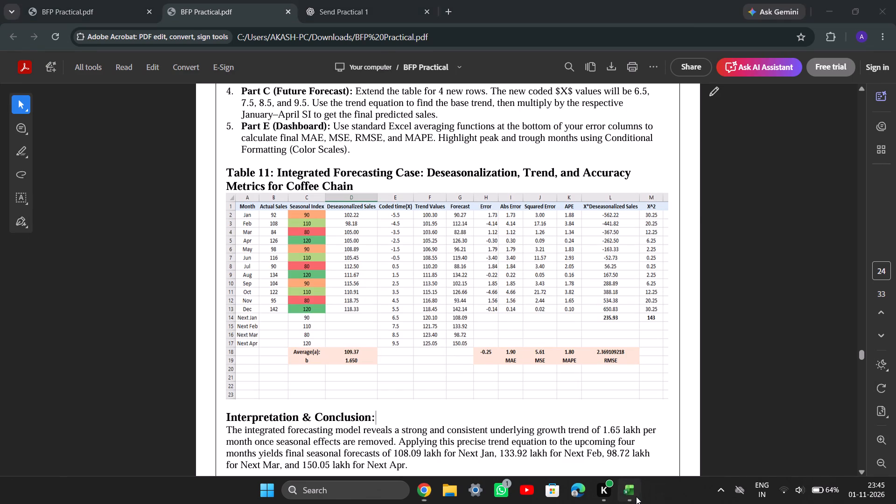
pyautogui.click(282, 166)
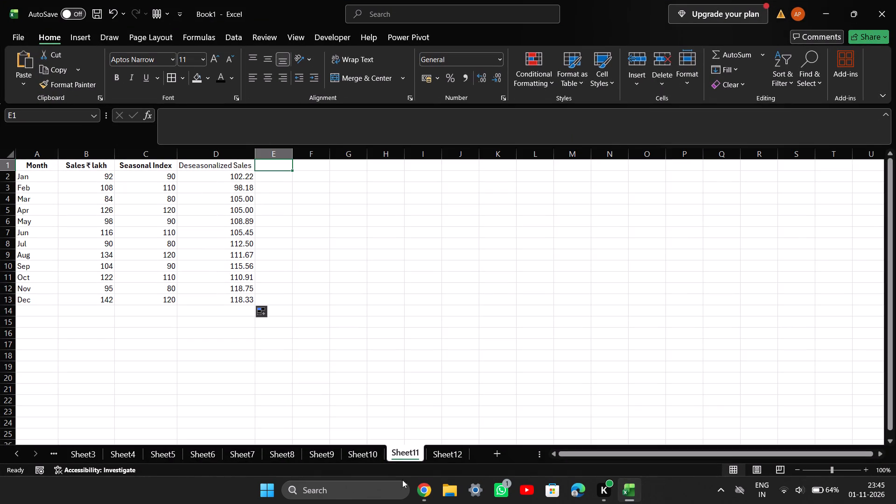
pyautogui.click(417, 489)
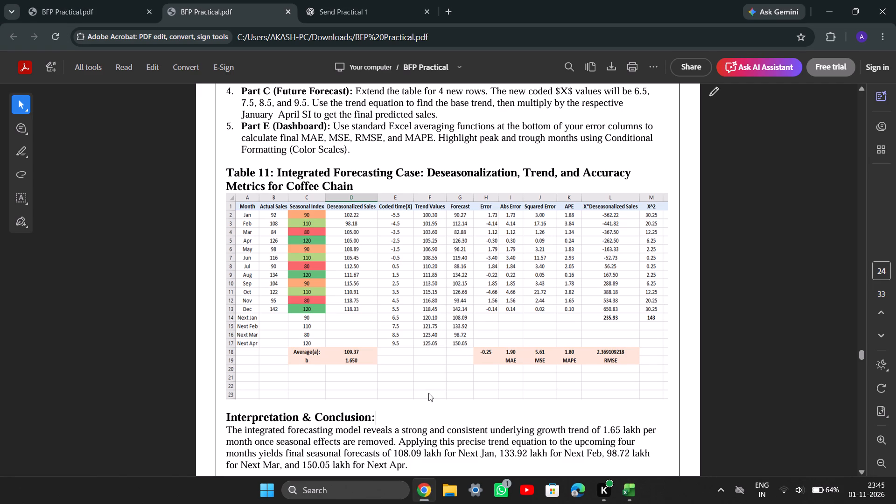
pyautogui.click(420, 498)
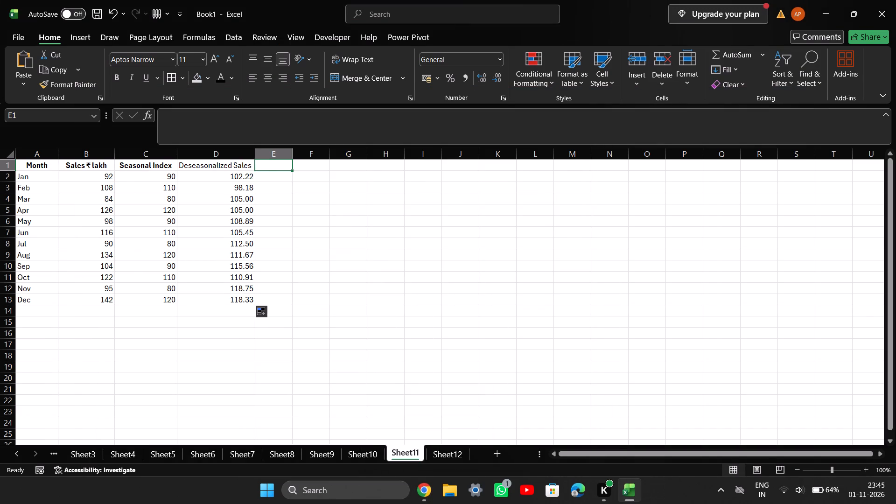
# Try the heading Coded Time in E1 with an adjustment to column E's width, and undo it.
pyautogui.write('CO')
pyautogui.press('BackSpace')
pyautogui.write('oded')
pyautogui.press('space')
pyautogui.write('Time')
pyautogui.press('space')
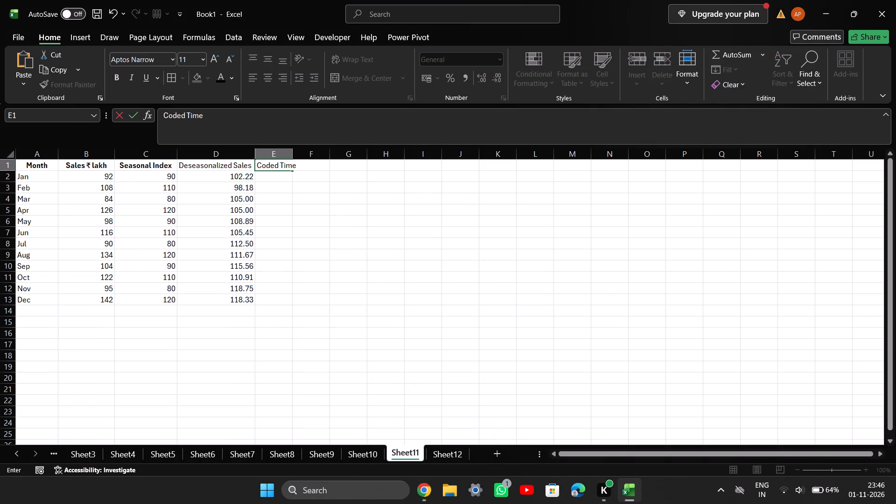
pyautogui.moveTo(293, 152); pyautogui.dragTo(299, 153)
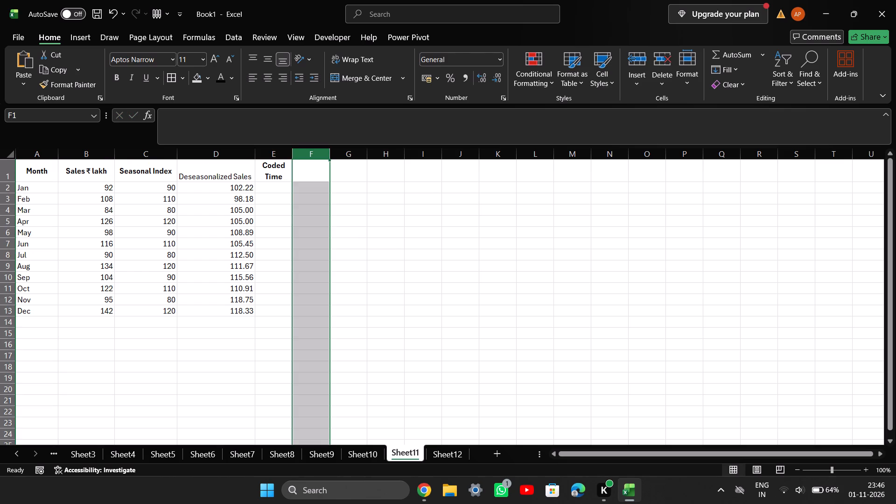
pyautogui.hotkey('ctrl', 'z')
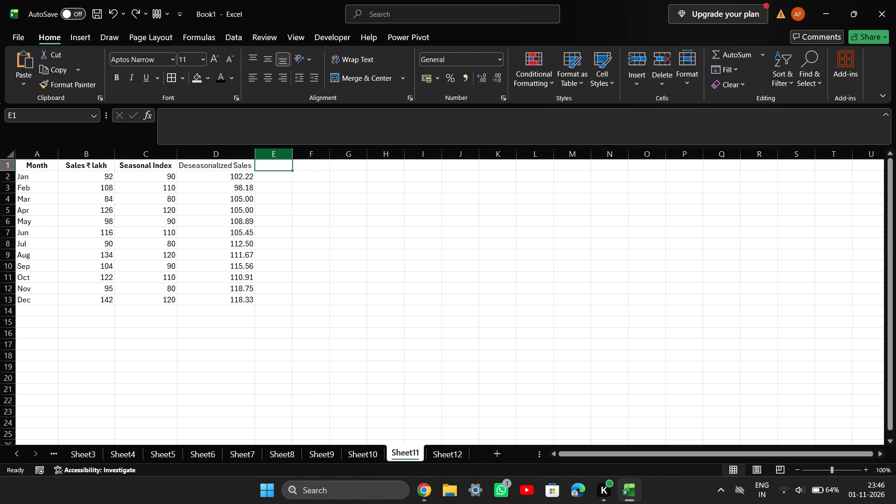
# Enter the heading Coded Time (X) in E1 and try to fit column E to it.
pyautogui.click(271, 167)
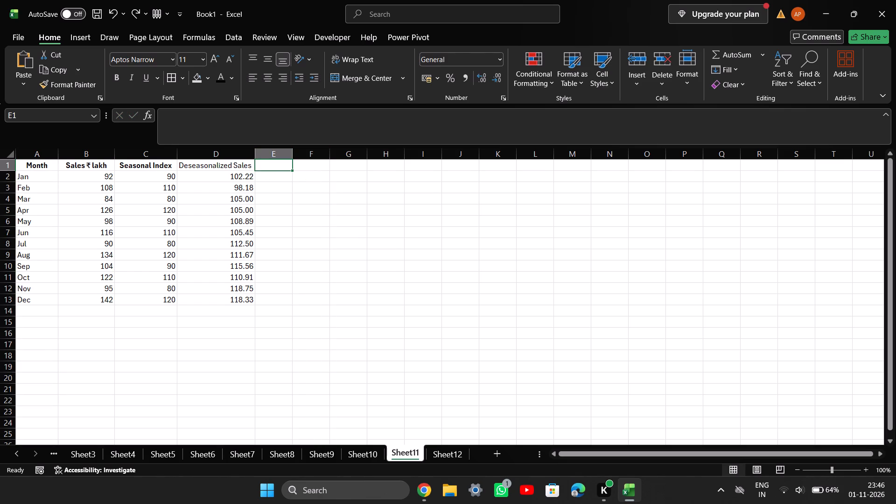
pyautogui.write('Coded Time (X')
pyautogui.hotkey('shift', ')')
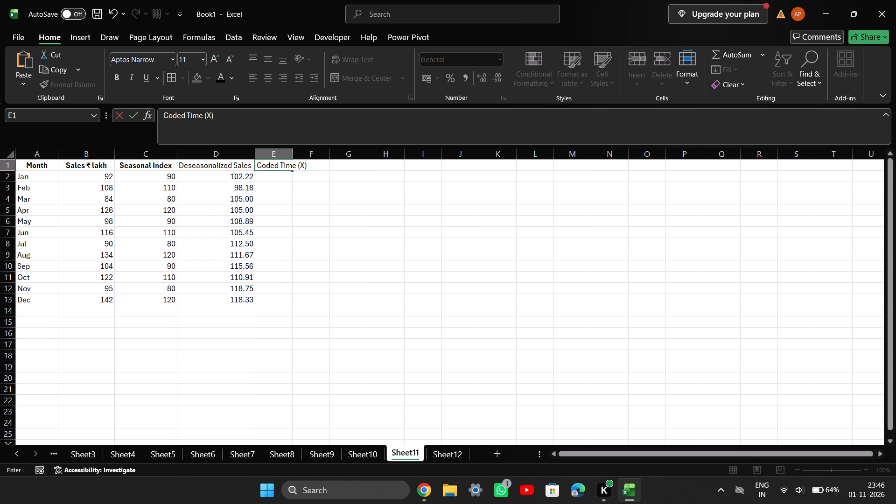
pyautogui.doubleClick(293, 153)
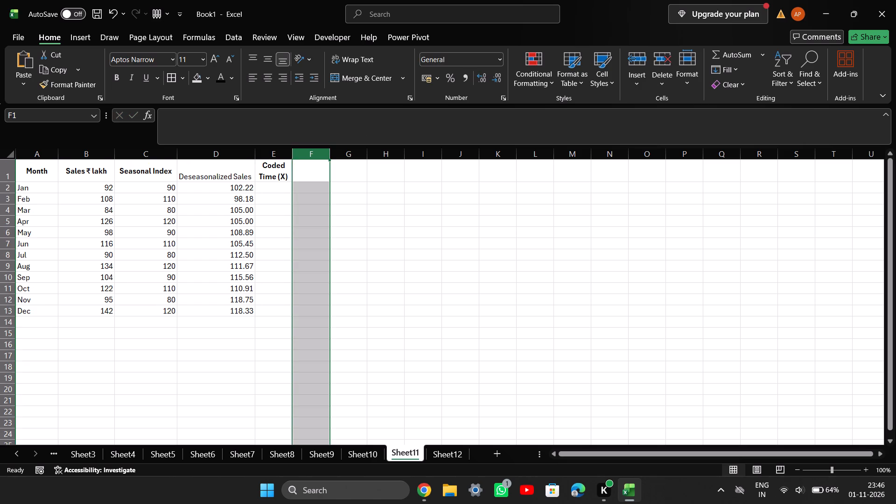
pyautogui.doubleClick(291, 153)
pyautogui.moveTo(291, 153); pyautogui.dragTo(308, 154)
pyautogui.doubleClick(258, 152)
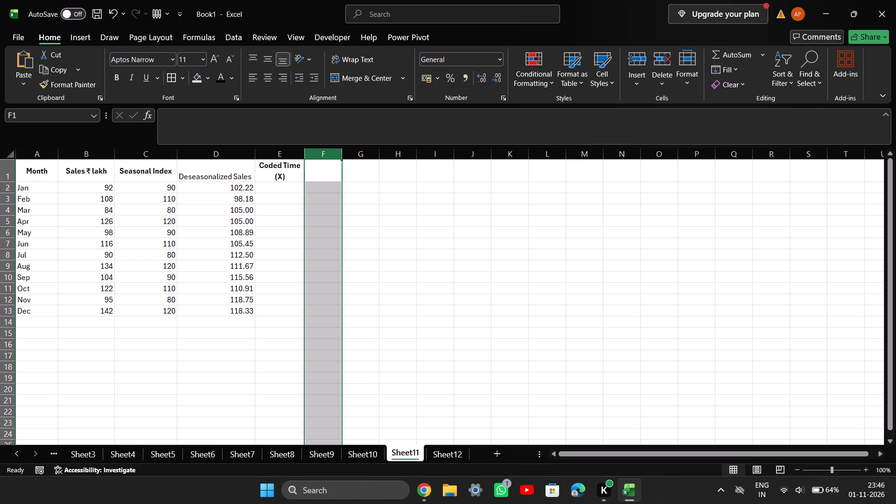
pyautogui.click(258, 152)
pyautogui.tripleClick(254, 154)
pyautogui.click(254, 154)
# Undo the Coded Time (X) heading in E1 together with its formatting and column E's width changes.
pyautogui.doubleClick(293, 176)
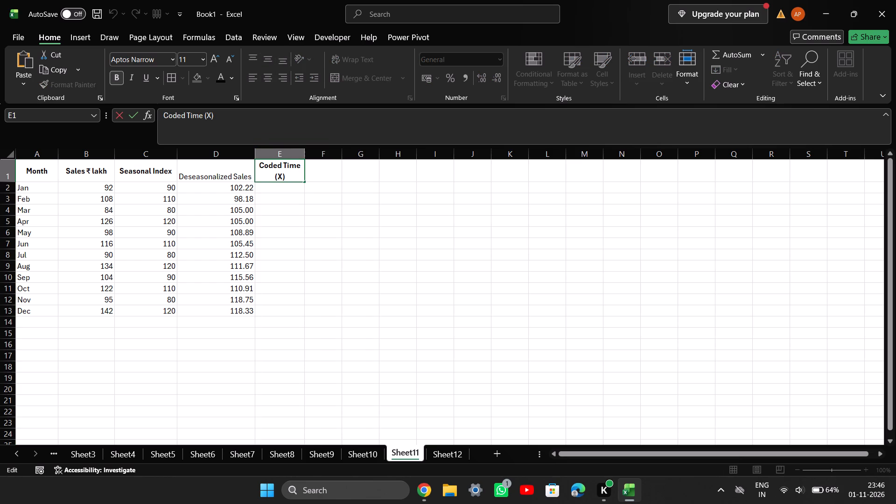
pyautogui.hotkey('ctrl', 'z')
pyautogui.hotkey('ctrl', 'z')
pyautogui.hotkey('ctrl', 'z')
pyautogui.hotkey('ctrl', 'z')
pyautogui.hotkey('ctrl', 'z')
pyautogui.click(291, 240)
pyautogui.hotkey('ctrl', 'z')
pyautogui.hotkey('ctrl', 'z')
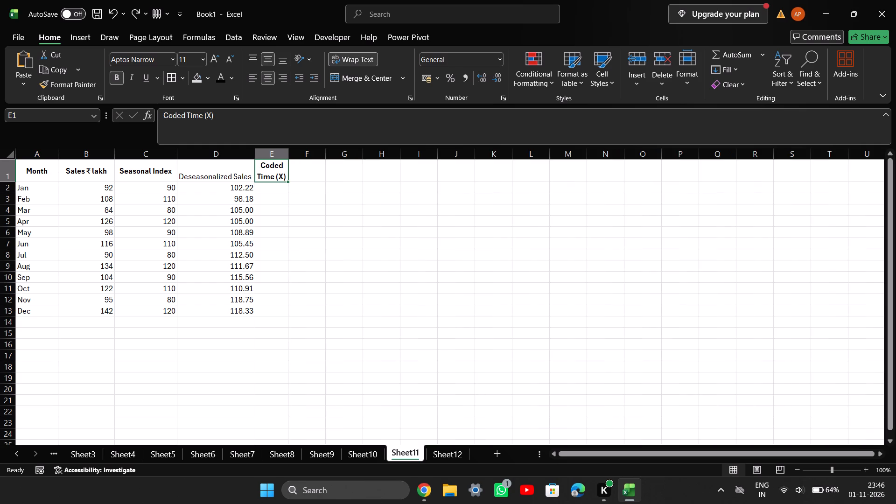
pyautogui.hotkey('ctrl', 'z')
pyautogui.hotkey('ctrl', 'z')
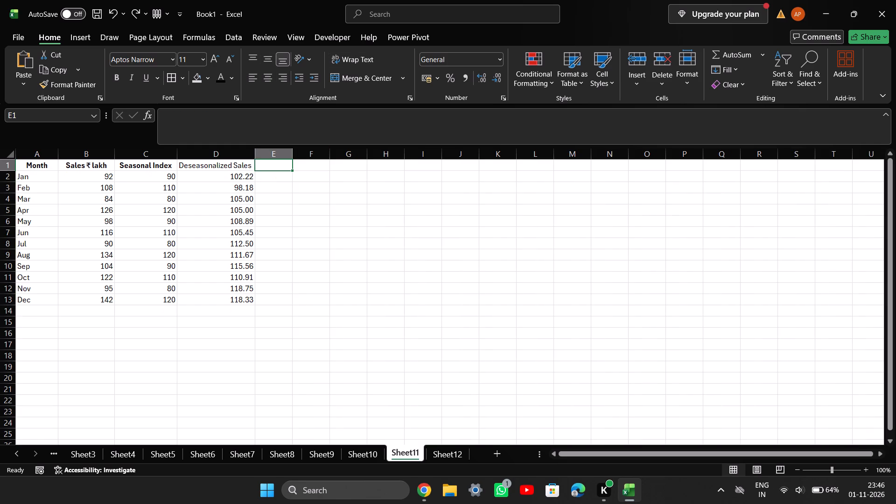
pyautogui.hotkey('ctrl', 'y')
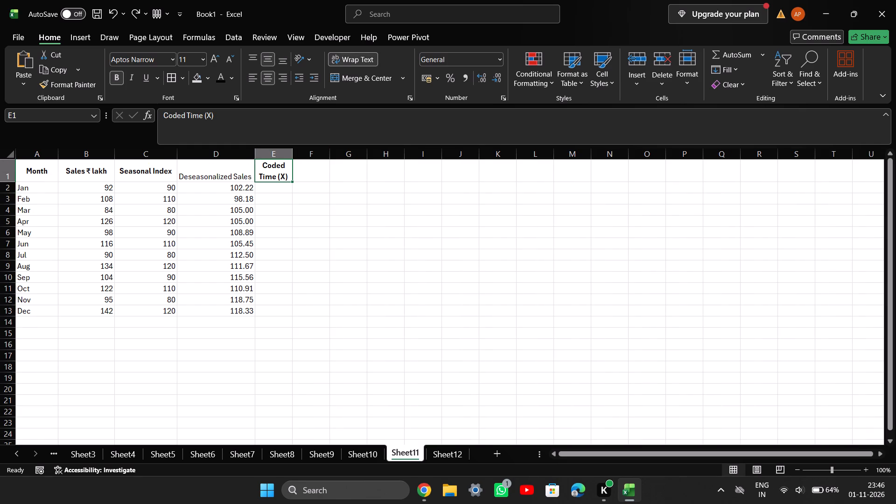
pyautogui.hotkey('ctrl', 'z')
# Widen column E on Sheet11 slightly while E1 is still empty.
pyautogui.click(280, 165)
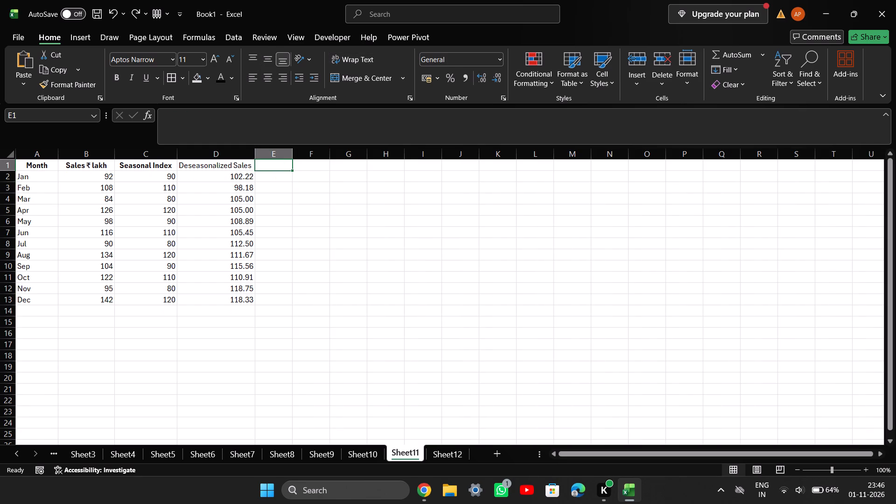
pyautogui.moveTo(293, 156); pyautogui.dragTo(305, 156)
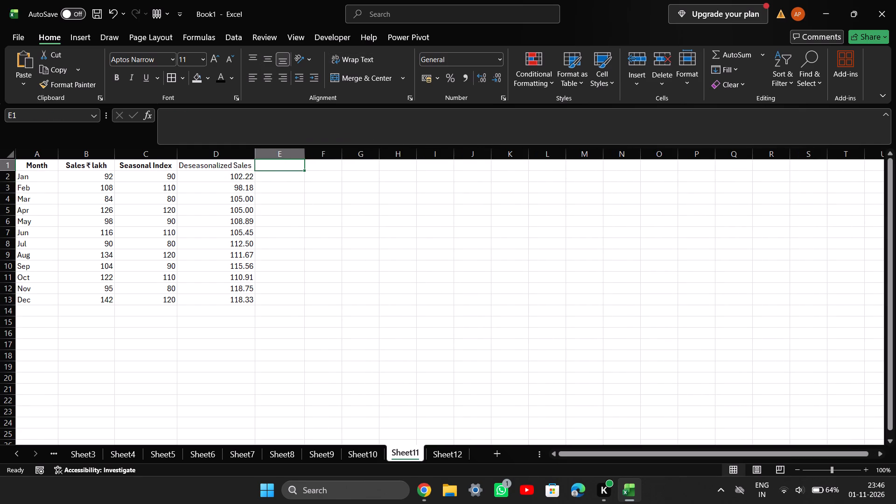
# Switch to Chrome and compare the PDF's Table 11 with ChatGPT's Step 3 on coded time values.
pyautogui.click(424, 496)
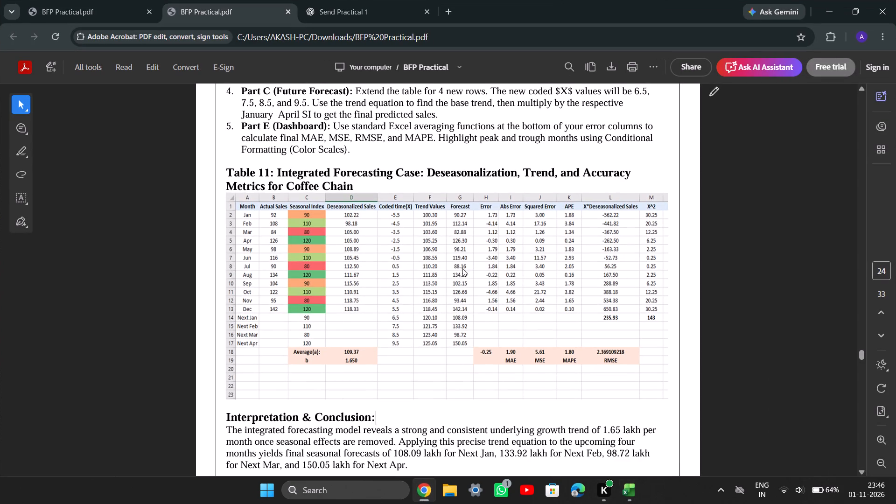
pyautogui.click(251, 0)
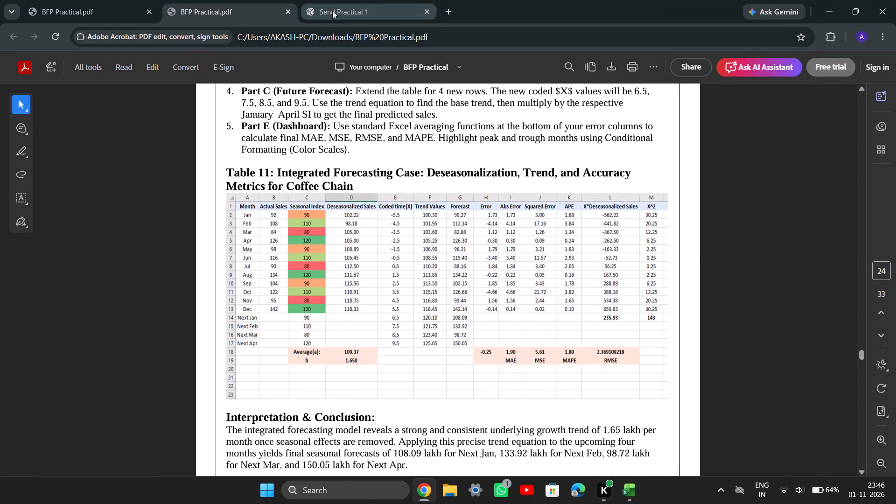
pyautogui.click(332, 10)
pyautogui.click(155, 0)
pyautogui.click(180, 0)
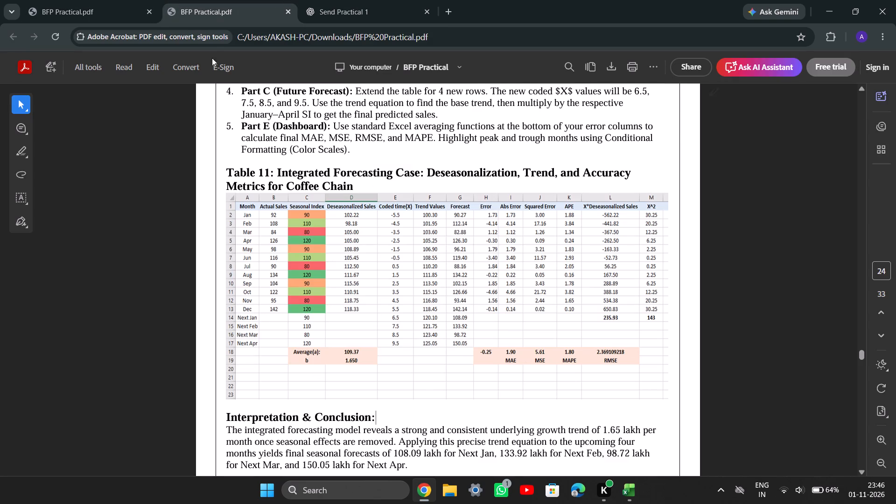
pyautogui.click(113, 10)
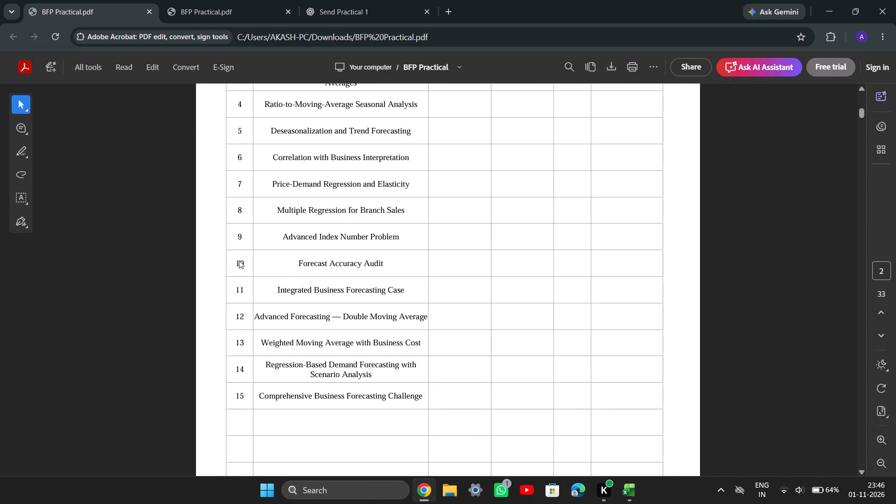
pyautogui.click(333, 7)
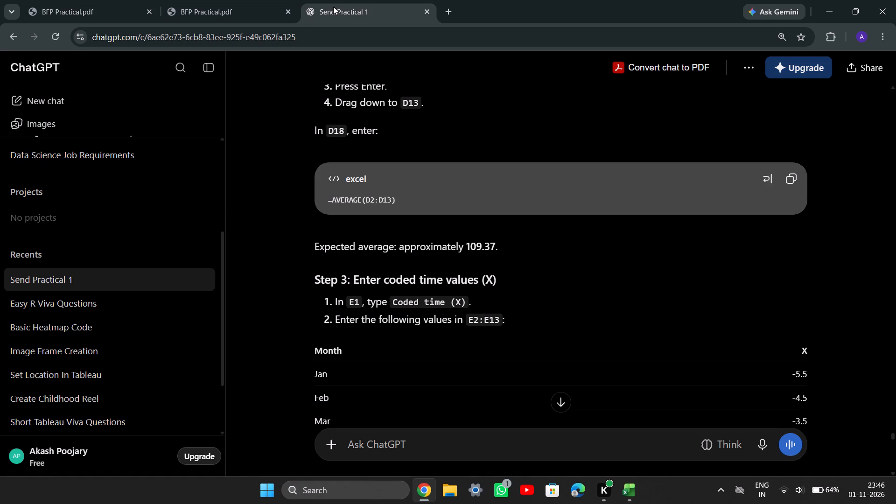
# Look through the PDF pages after Table 11, covering Practical 12 and the start of Practical 13.
pyautogui.click(216, 0)
pyautogui.scroll(-2, 381, 501)
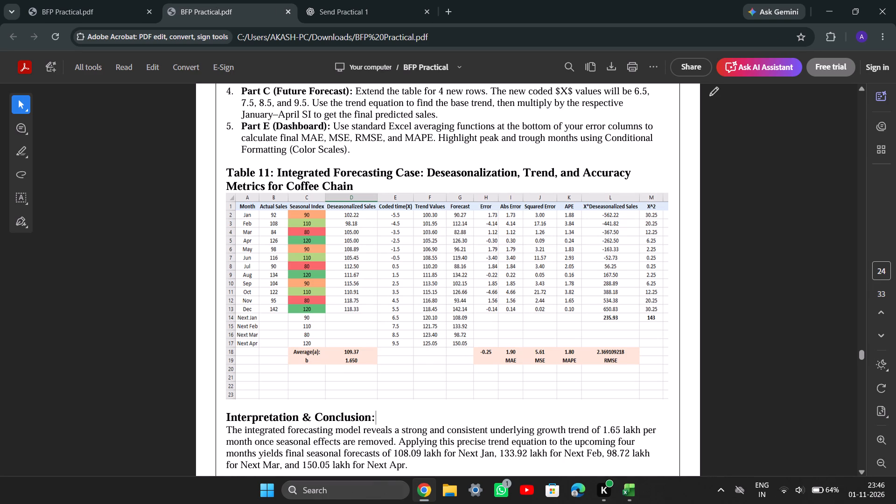
pyautogui.scroll(-16, 378, 475)
pyautogui.scroll(-5, 364, 350)
pyautogui.scroll(13, 364, 350)
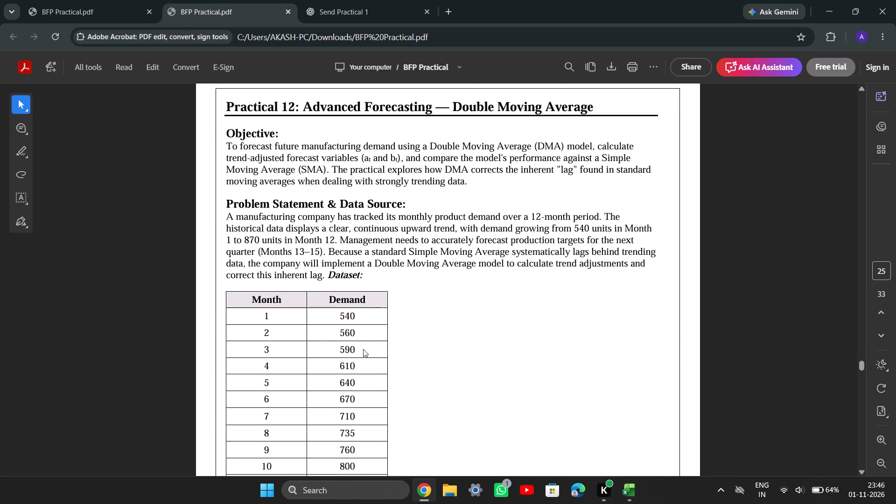
pyautogui.scroll(-20, 363, 350)
pyautogui.scroll(-9, 363, 350)
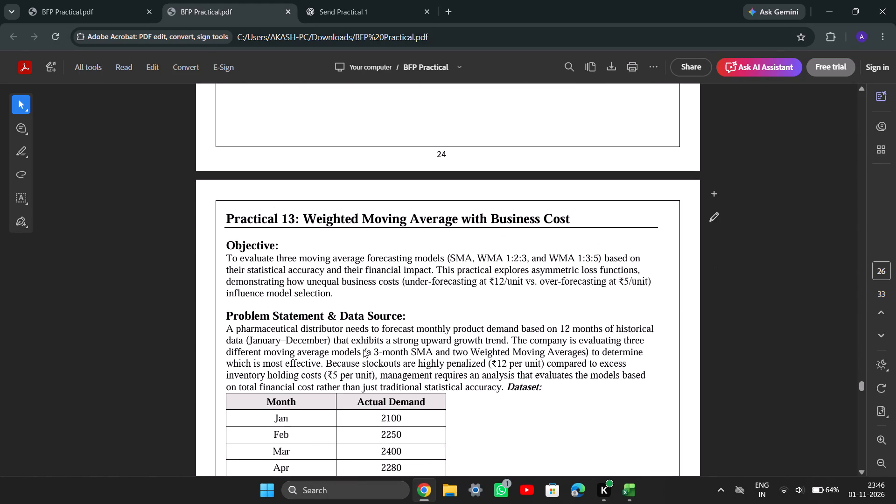
pyautogui.scroll(15, 363, 349)
pyautogui.scroll(13, 365, 348)
pyautogui.scroll(-3, 365, 348)
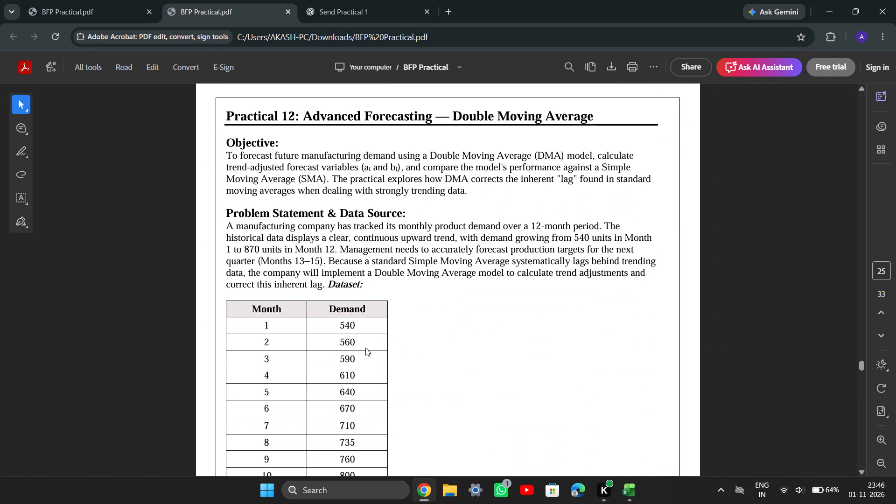
# Open the Windows shut down or sign out options.
pyautogui.press('super+x')
pyautogui.press('u')
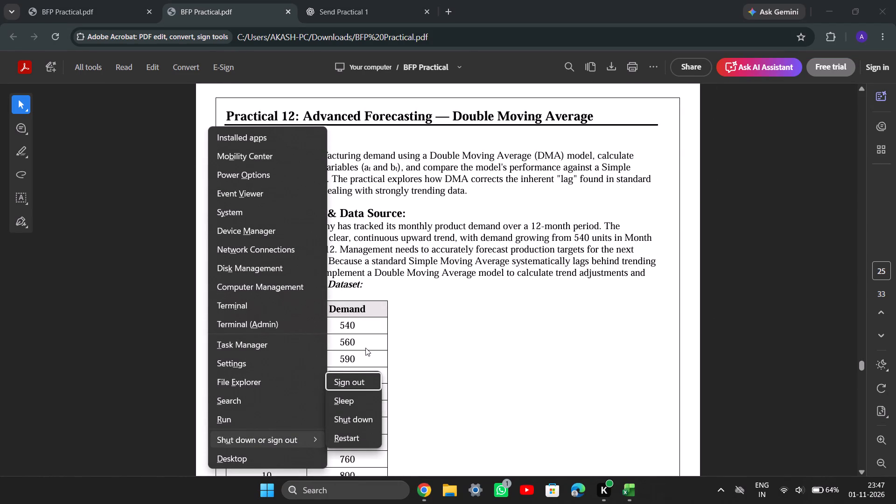
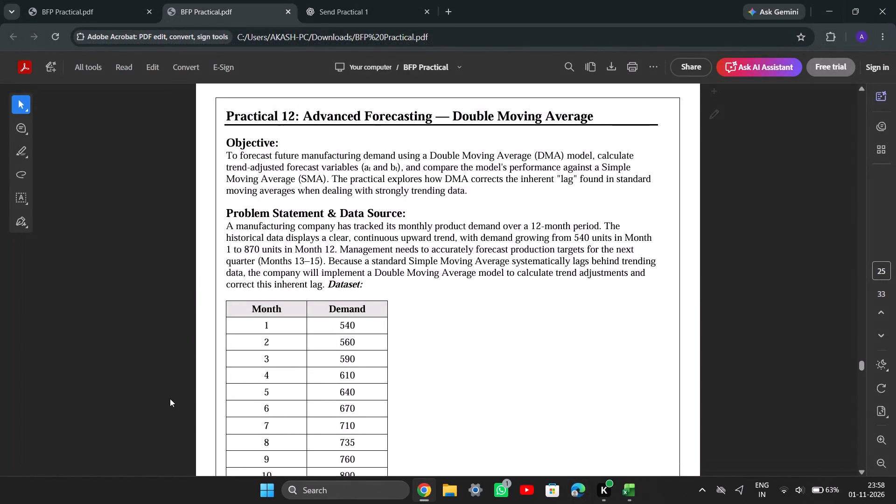
# Read Practical 12's demand dataset, formulas and Excel steps in the PDF, down to the start of Table 12.
pyautogui.scroll(-3, 342, 280)
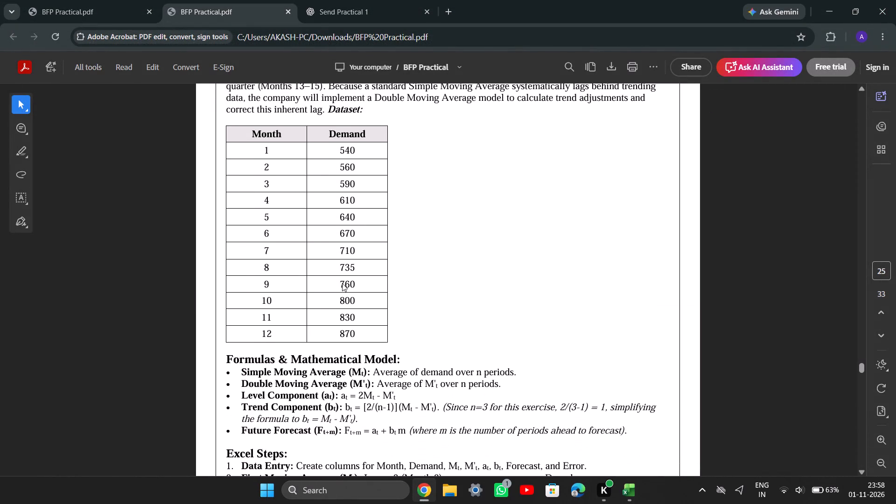
pyautogui.scroll(-6, 342, 283)
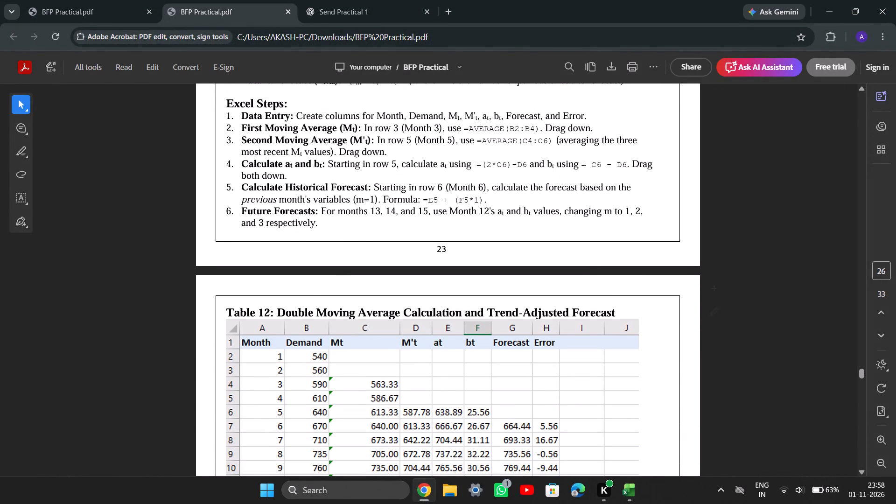
# Switch to Excel and look over Sheet11's table from the Month column through Deseasonalized Sales.
pyautogui.click(637, 484)
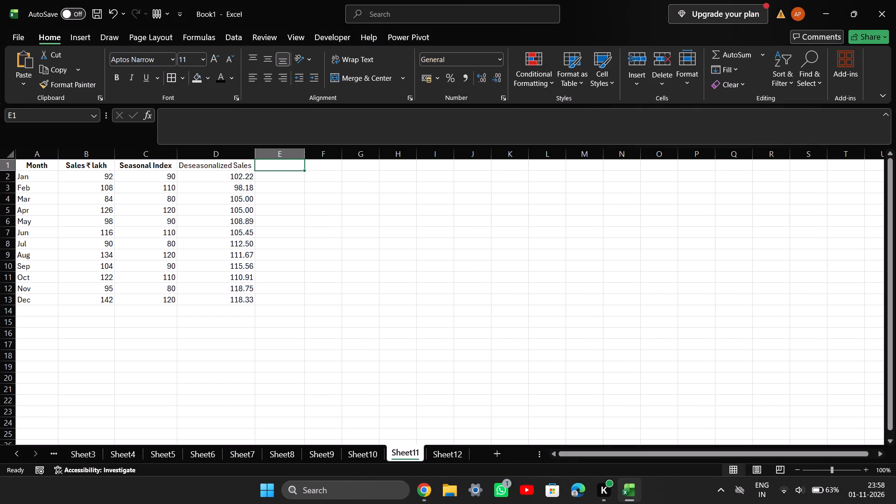
pyautogui.click(48, 164)
pyautogui.moveTo(48, 164); pyautogui.dragTo(140, 176)
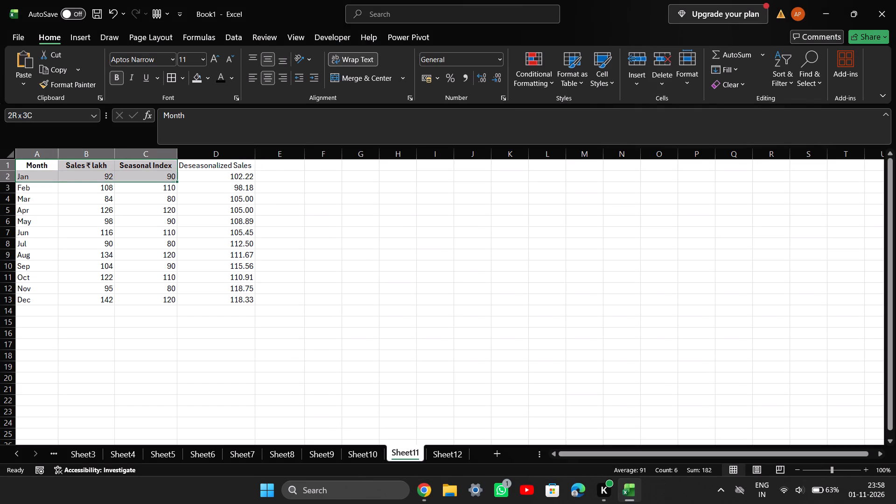
pyautogui.moveTo(140, 176); pyautogui.dragTo(243, 302)
pyautogui.doubleClick(89, 172)
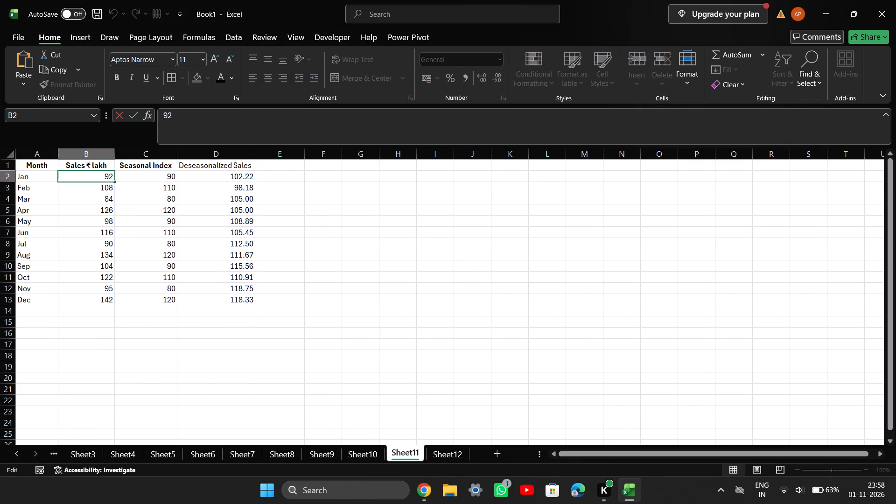
# Return to the PDF in Chrome and look back over Practical 12 from its Excel steps up to its title and objective.
pyautogui.click(633, 488)
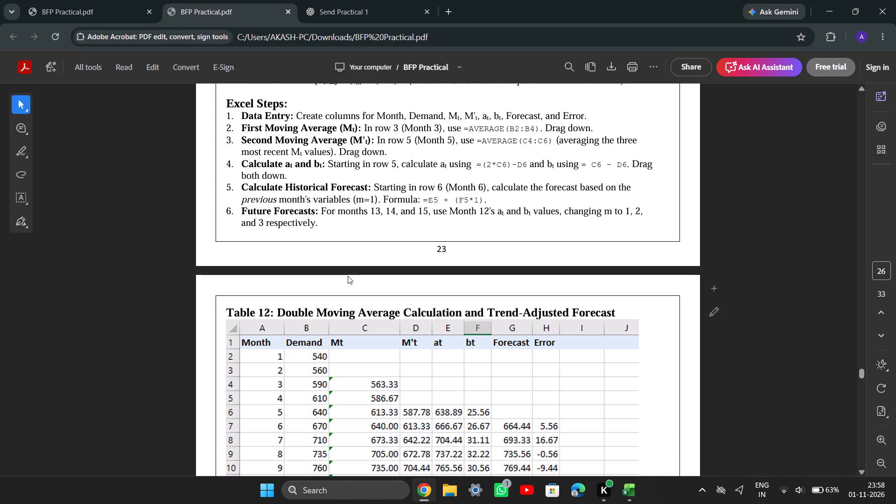
pyautogui.scroll(4, 348, 276)
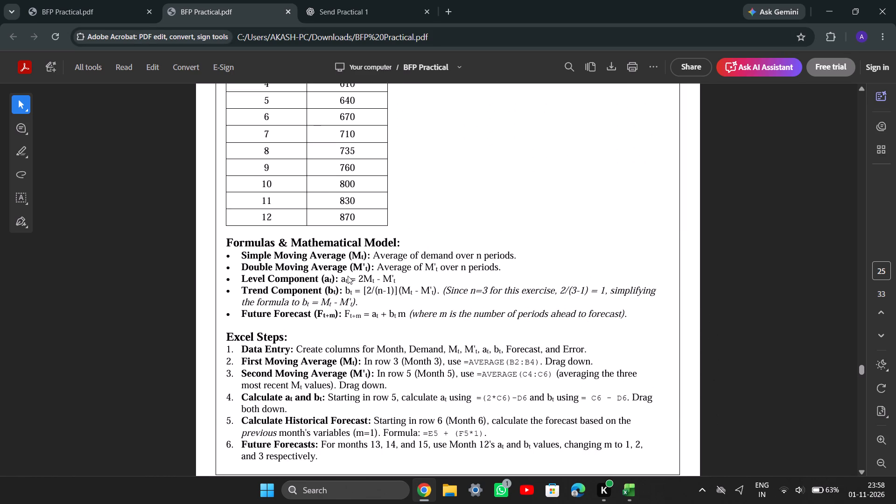
pyautogui.scroll(8, 348, 276)
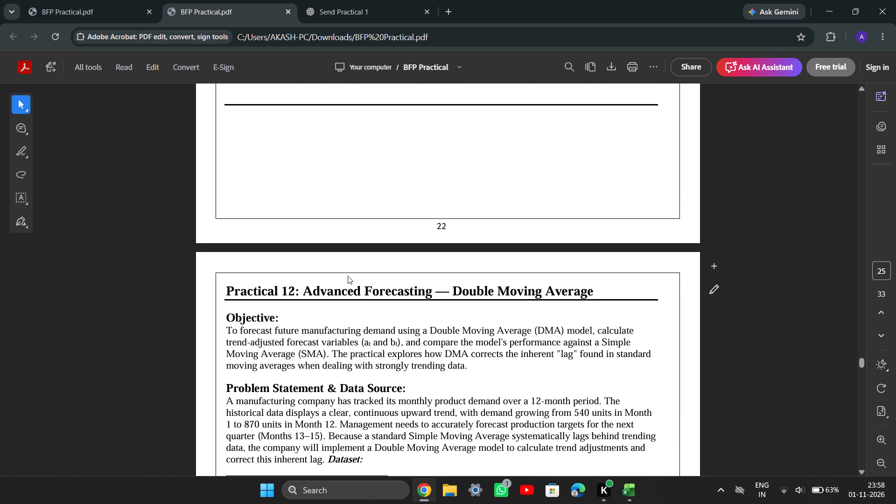
pyautogui.scroll(-2, 348, 276)
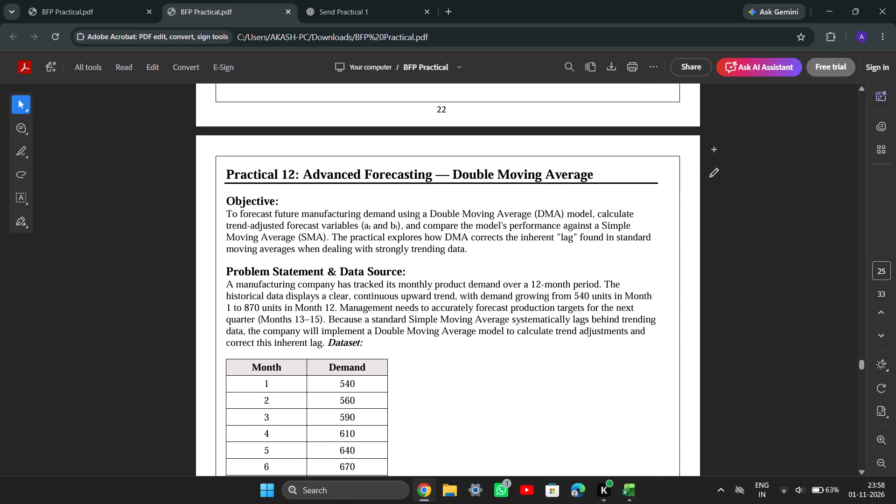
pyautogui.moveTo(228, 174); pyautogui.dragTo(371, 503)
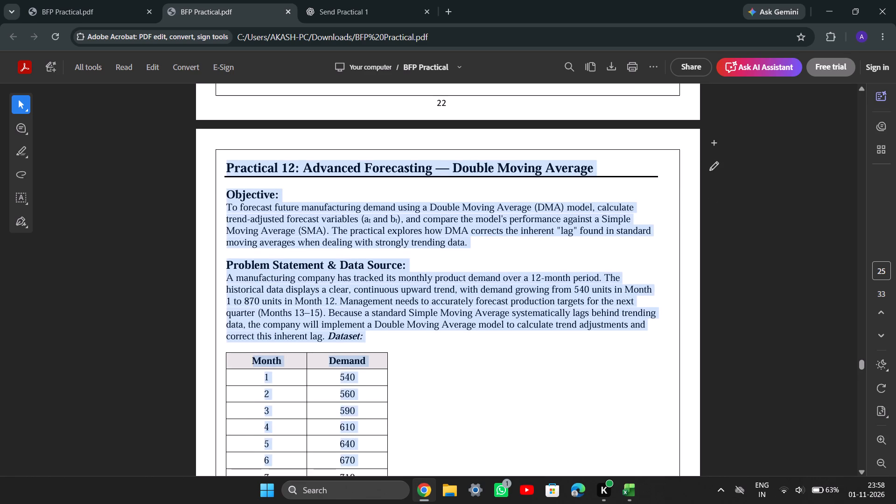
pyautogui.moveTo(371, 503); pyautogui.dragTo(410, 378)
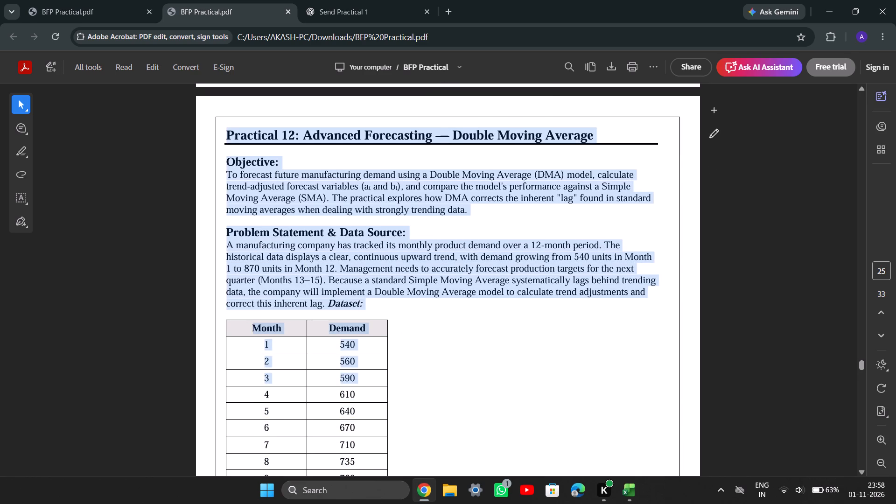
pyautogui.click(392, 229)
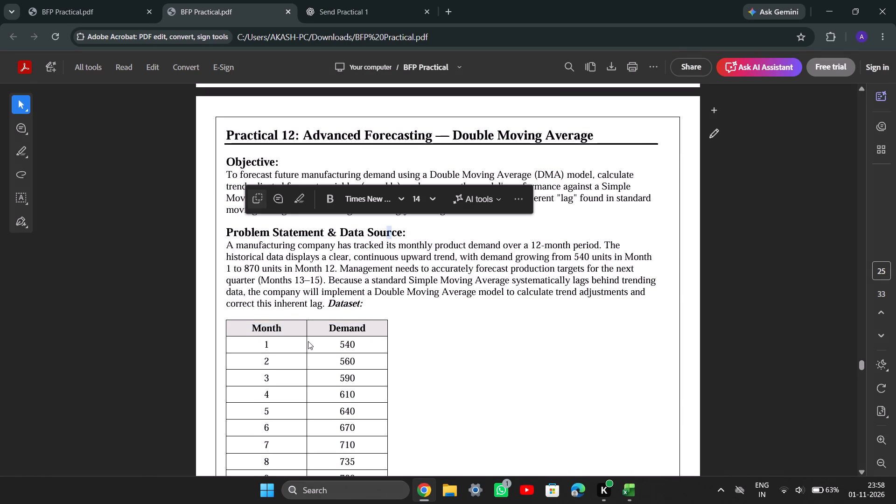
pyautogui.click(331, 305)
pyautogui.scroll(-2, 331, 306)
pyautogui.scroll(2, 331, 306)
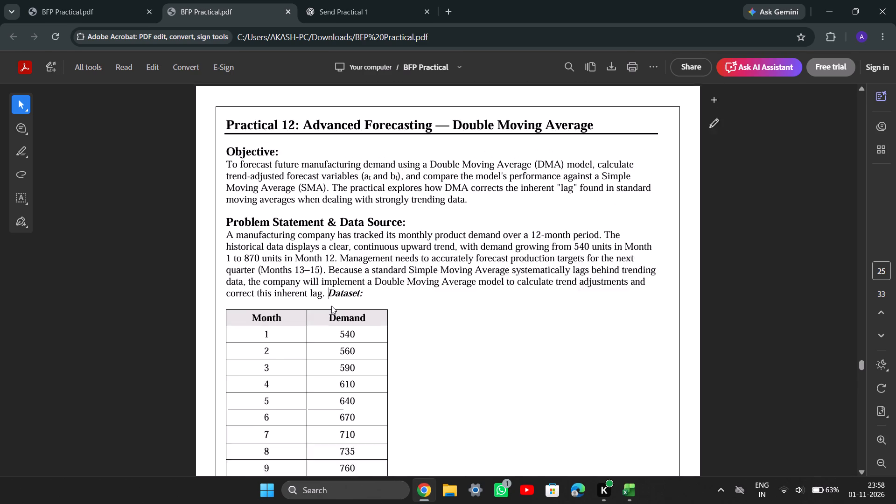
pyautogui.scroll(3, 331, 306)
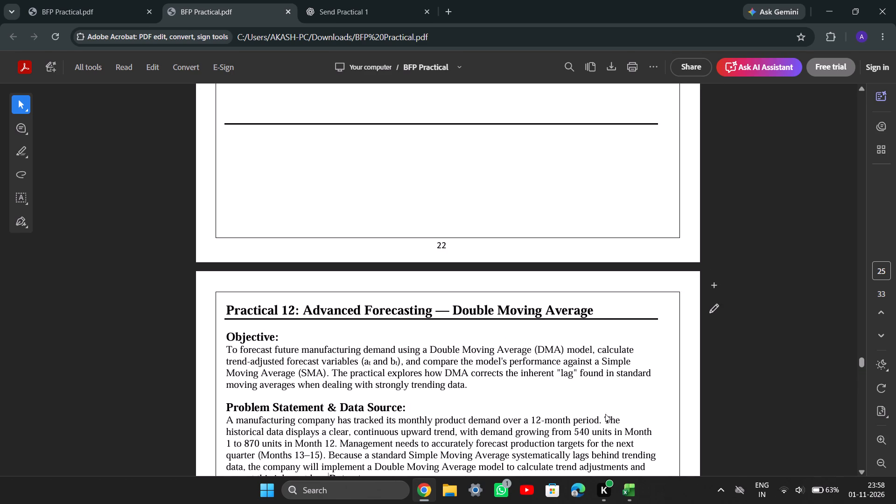
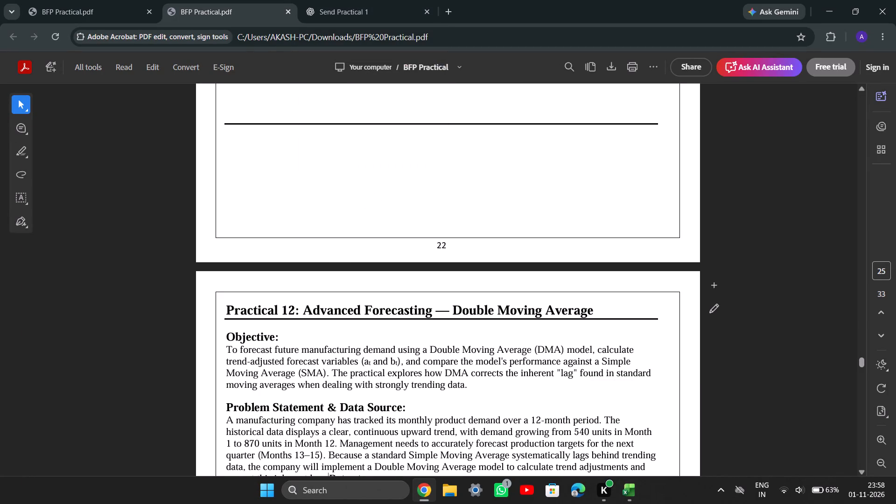
pyautogui.click(629, 491)
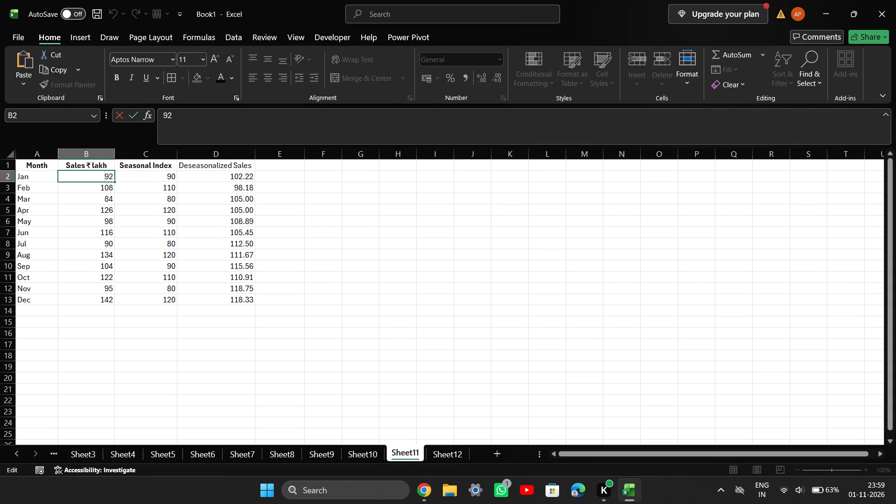
pyautogui.click(230, 169)
pyautogui.click(420, 483)
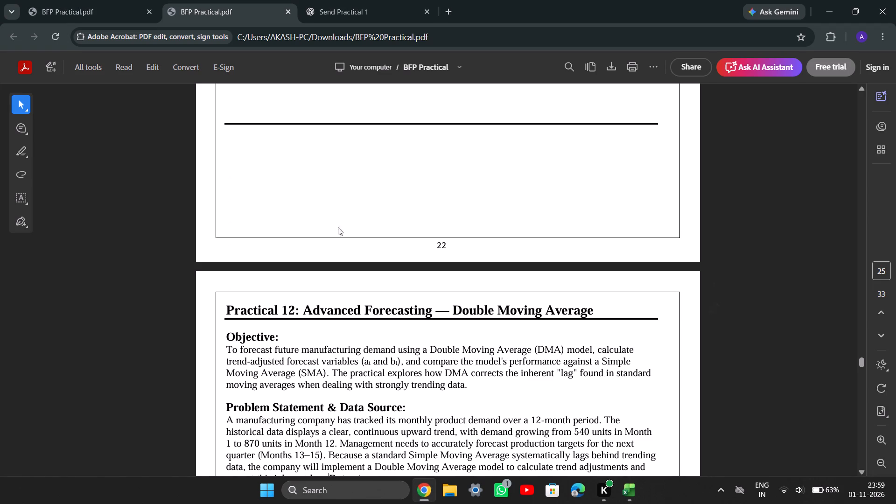
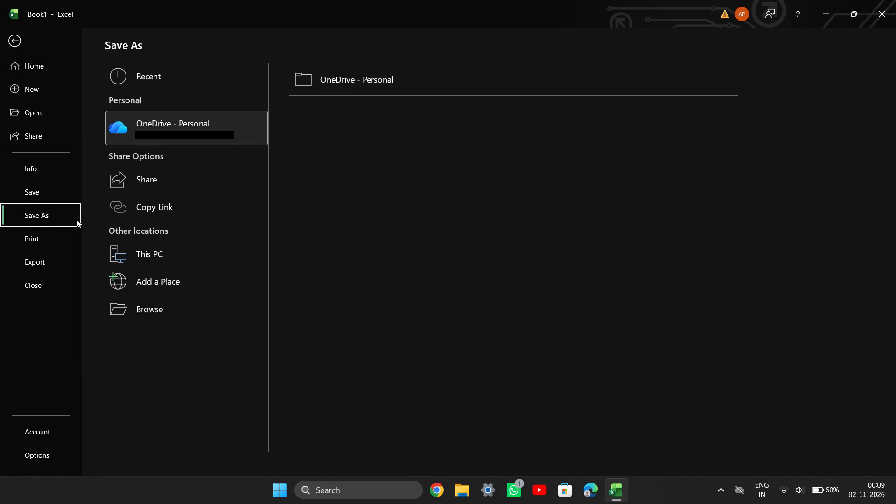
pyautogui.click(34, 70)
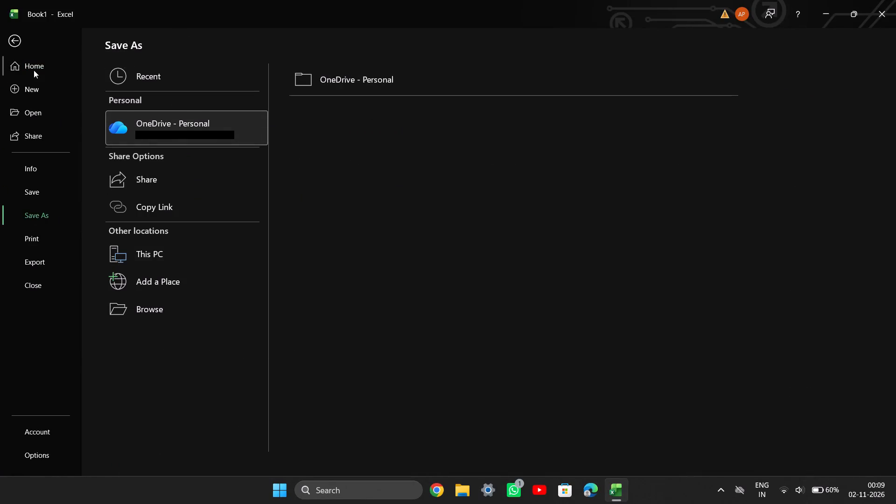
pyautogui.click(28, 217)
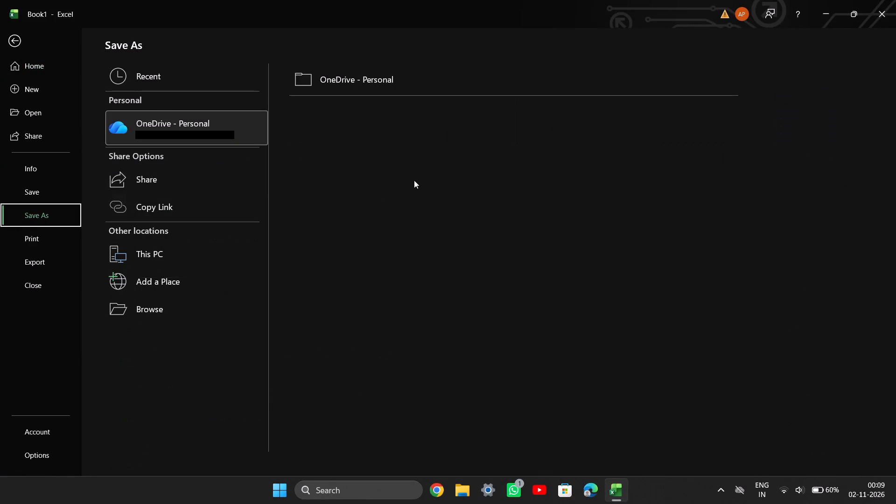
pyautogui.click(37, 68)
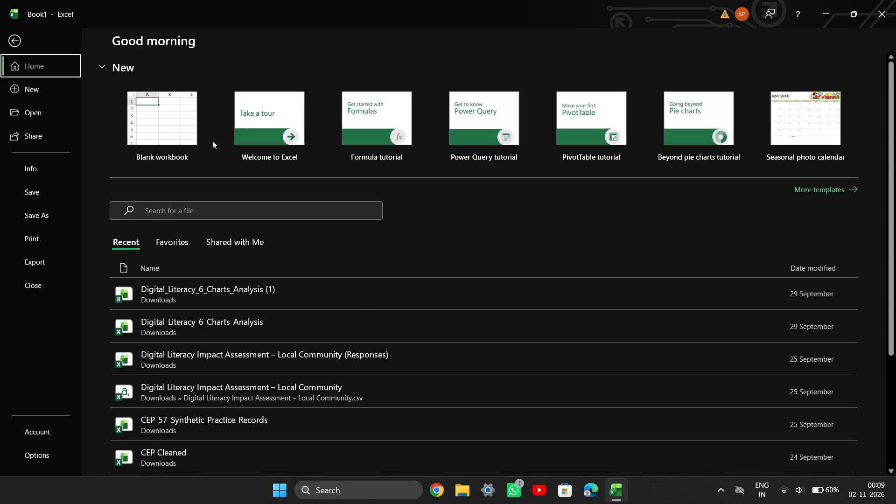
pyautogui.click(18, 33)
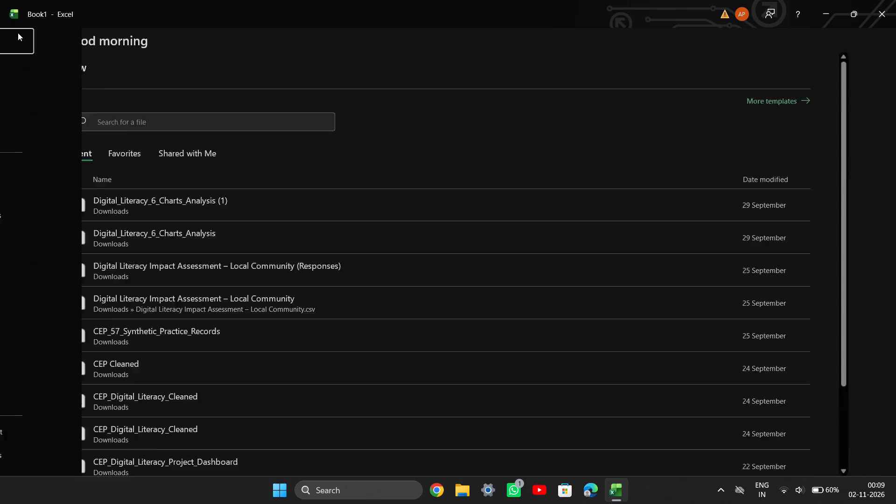
# Look over the practical worksheets Sheet11, Sheet12 and Sheet3 in the workbook.
pyautogui.click(399, 456)
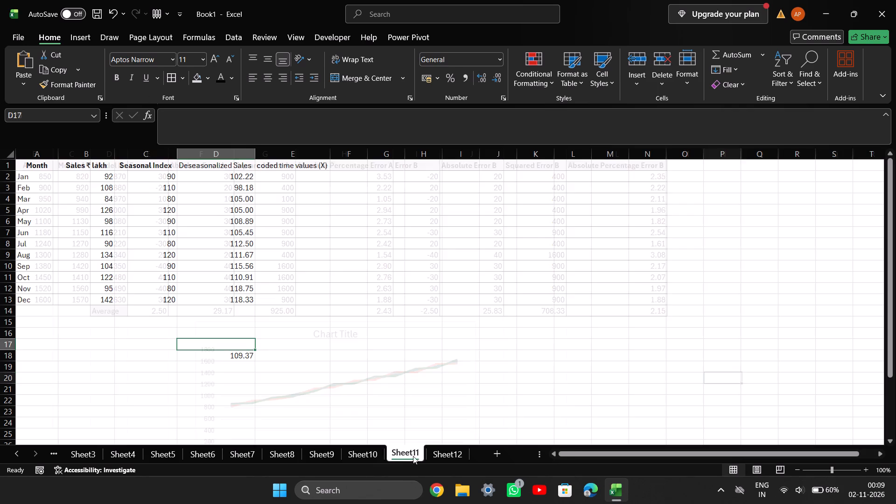
pyautogui.click(443, 455)
pyautogui.click(395, 450)
pyautogui.click(441, 484)
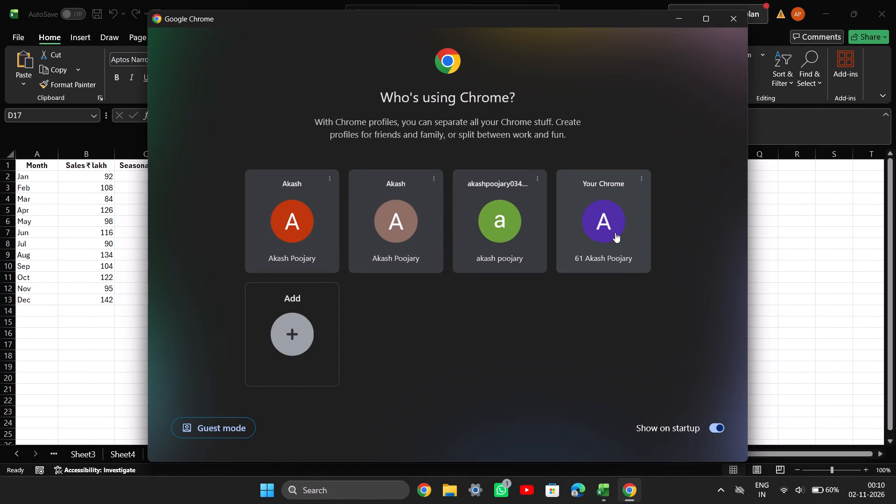
pyautogui.click(834, 270)
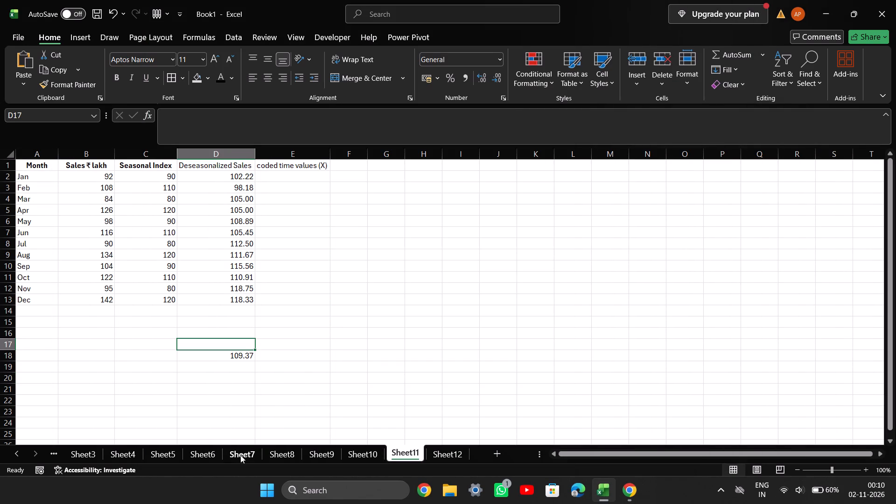
pyautogui.click(91, 460)
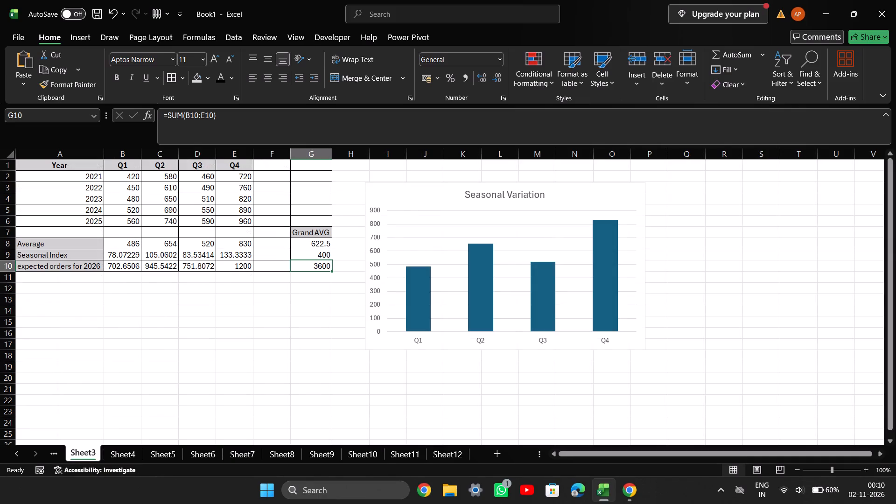
pyautogui.scroll(4, 306, 295)
# Save the workbook in the local Downloads folder as an Excel Workbook under the default file name Book1.
pyautogui.click(26, 42)
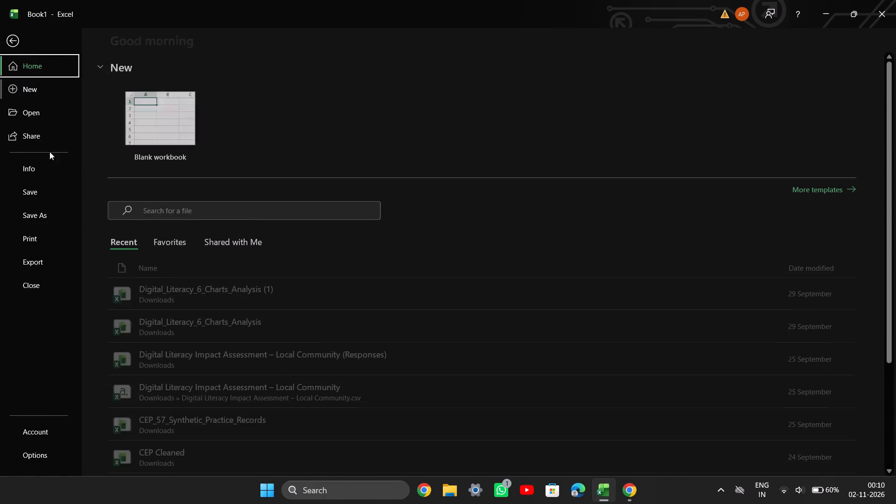
pyautogui.click(49, 216)
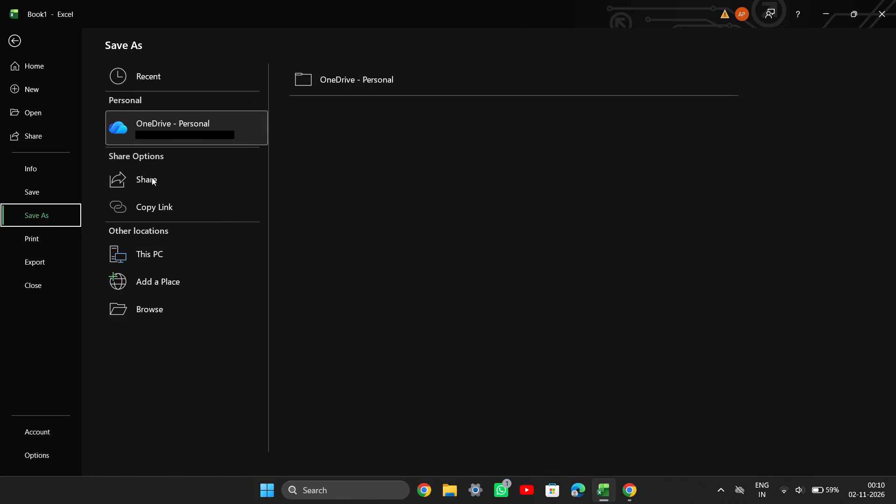
pyautogui.click(61, 199)
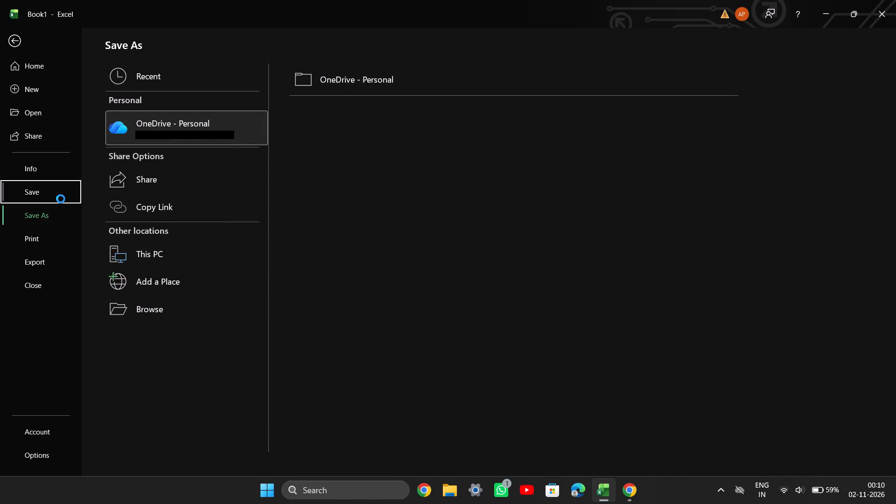
pyautogui.click(23, 213)
pyautogui.click(371, 67)
pyautogui.click(371, 68)
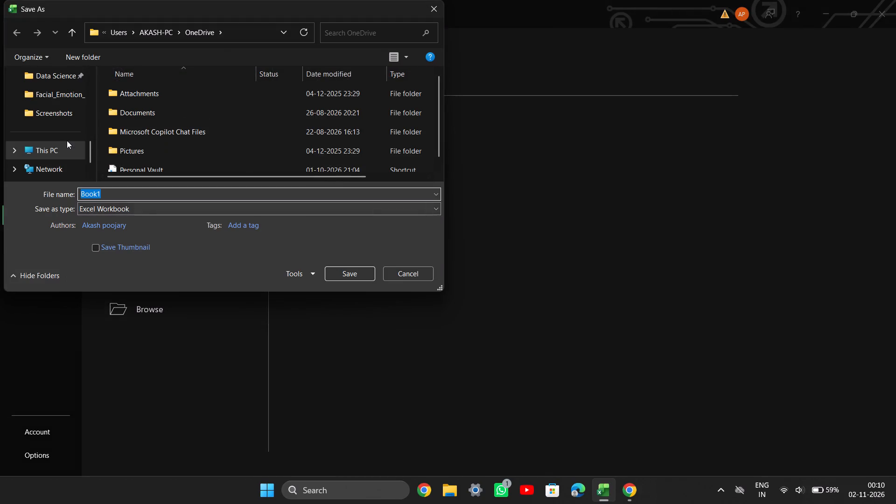
pyautogui.scroll(-3, 67, 140)
pyautogui.scroll(4, 53, 127)
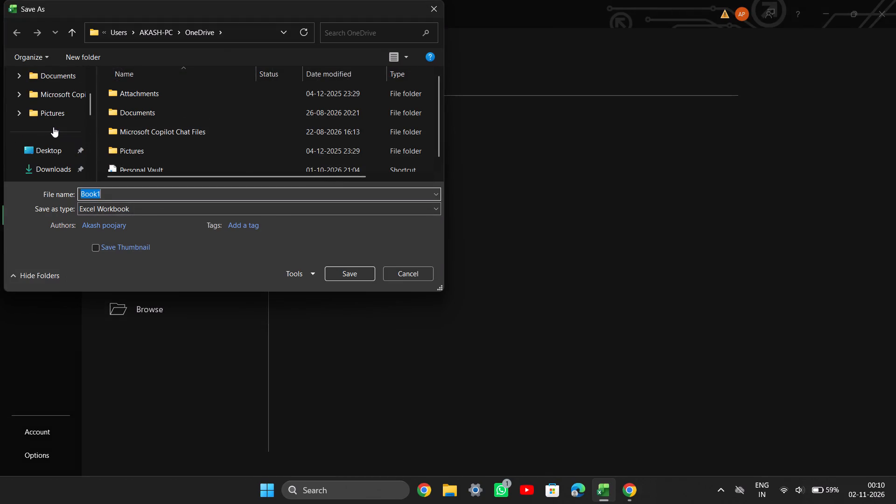
pyautogui.click(47, 159)
pyautogui.click(47, 167)
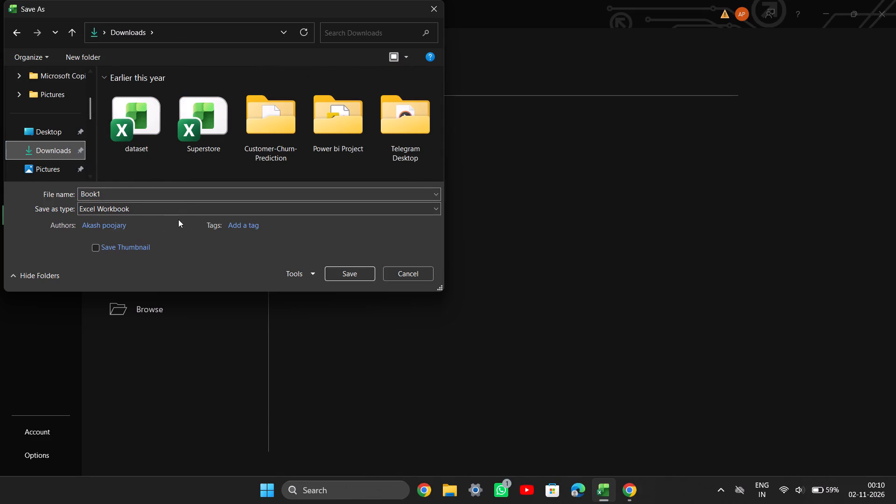
pyautogui.click(333, 274)
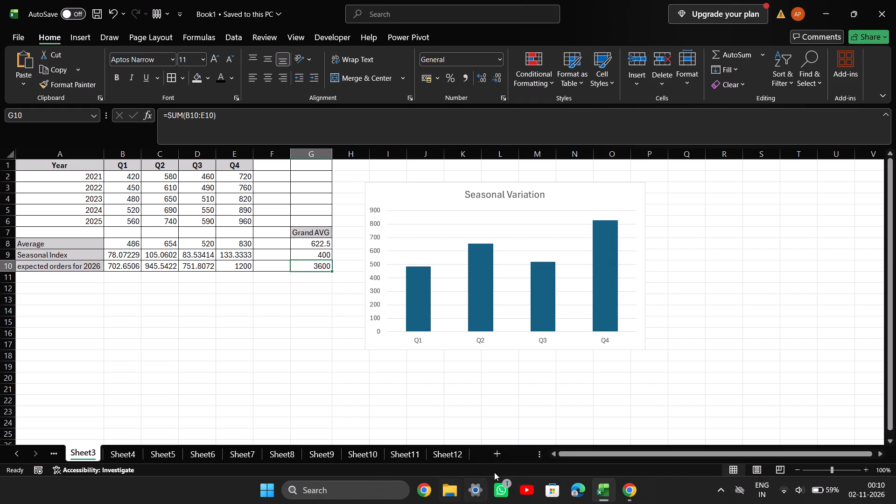
# Close the Book1 workbook, saving its changes in the Downloads folder.
pyautogui.click(895, 0)
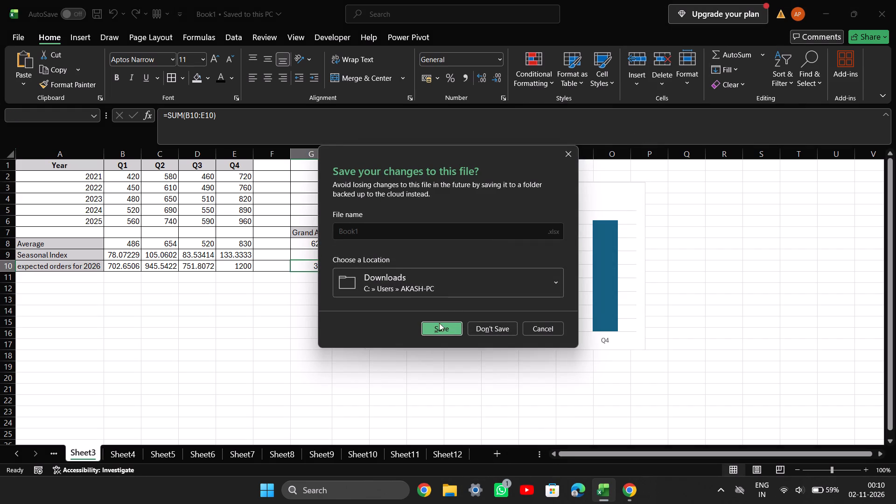
pyautogui.click(434, 325)
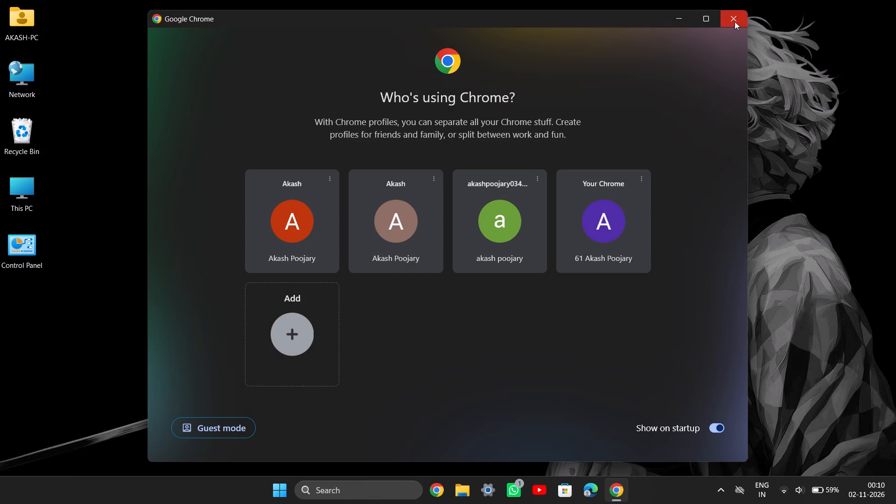
# Switch to Google Chrome and open a browser window with the "Your Chrome" profile.
pyautogui.click(601, 219)
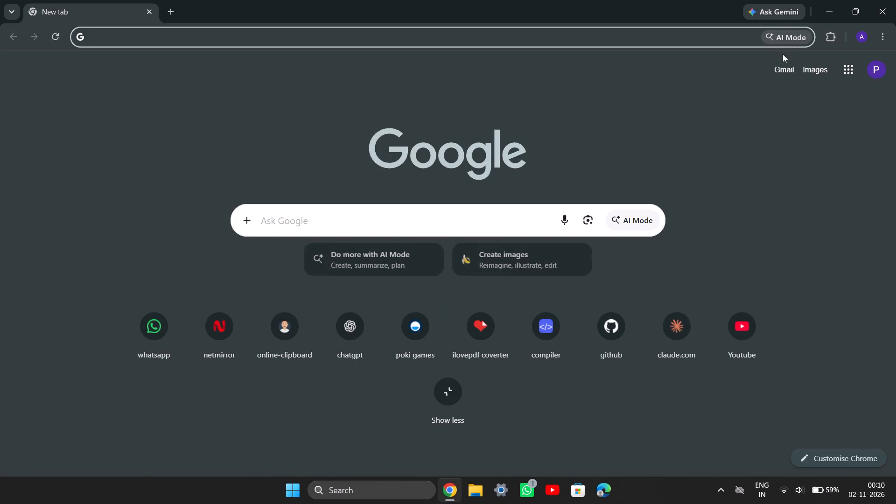
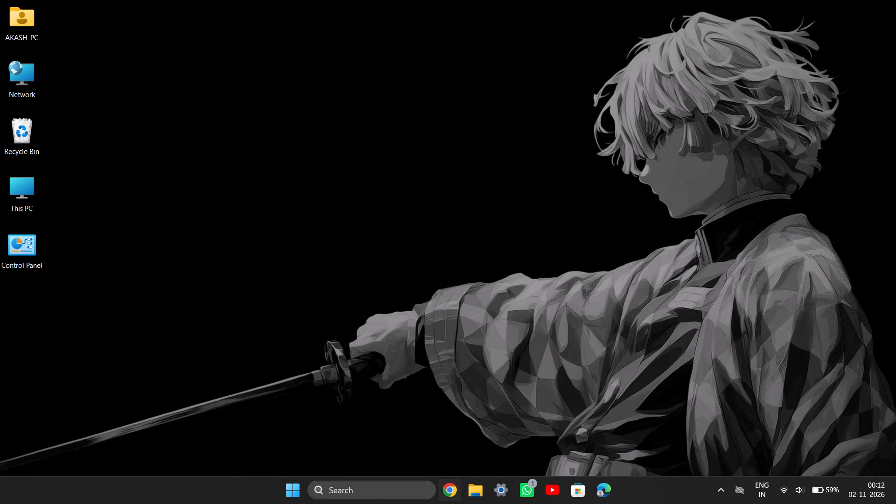
# Launch the Kuro app from the recent searches.
pyautogui.click(404, 495)
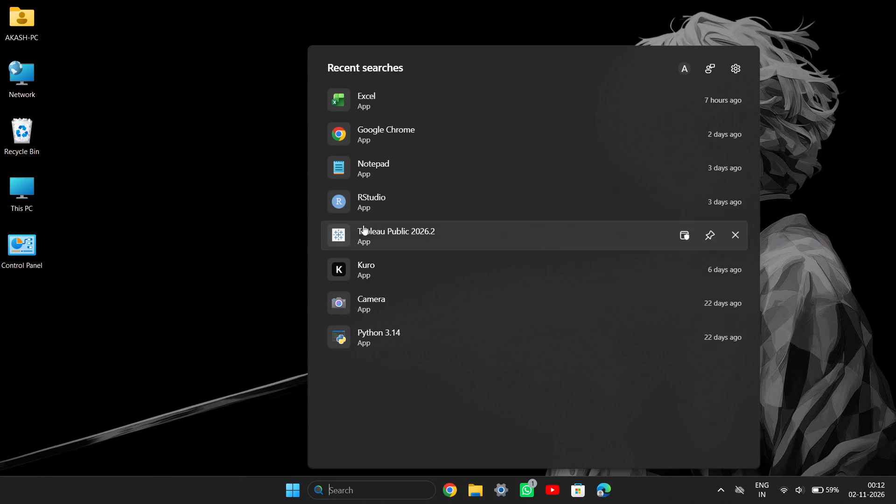
pyautogui.click(364, 260)
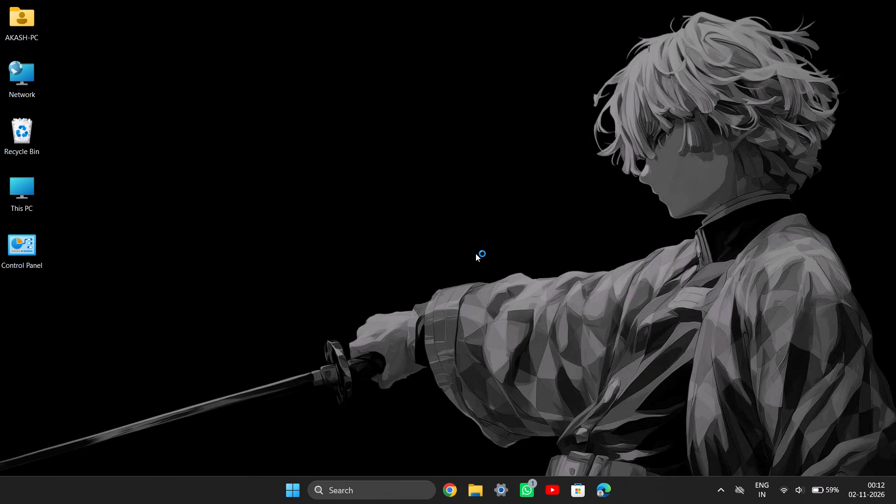
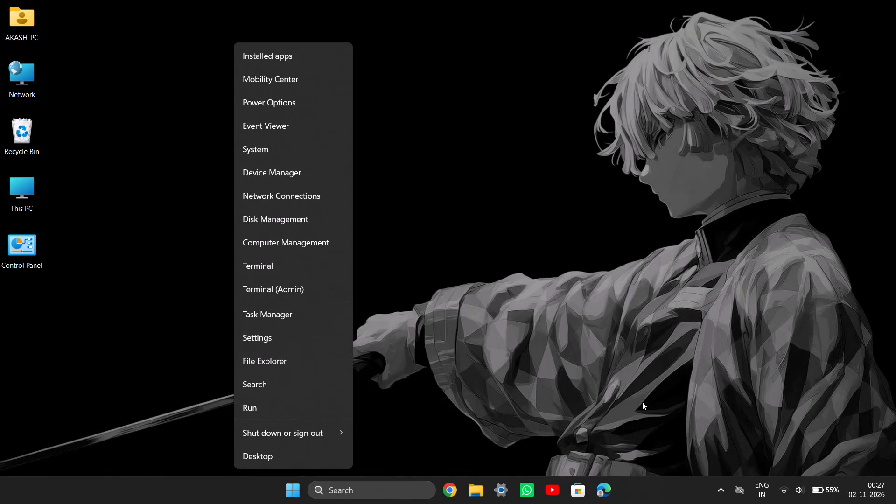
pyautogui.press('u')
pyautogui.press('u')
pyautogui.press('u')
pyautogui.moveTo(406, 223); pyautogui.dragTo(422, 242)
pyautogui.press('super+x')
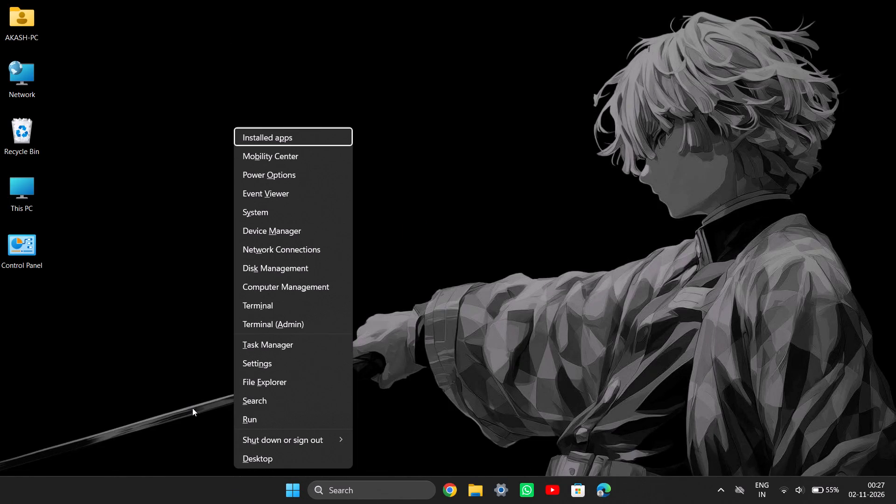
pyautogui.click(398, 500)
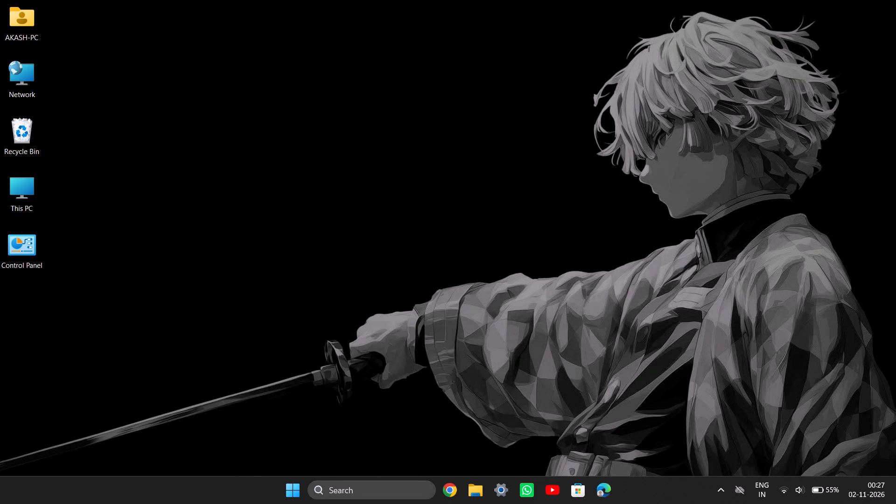
# Launch the Kuro app from the recent Windows searches.
pyautogui.click(398, 493)
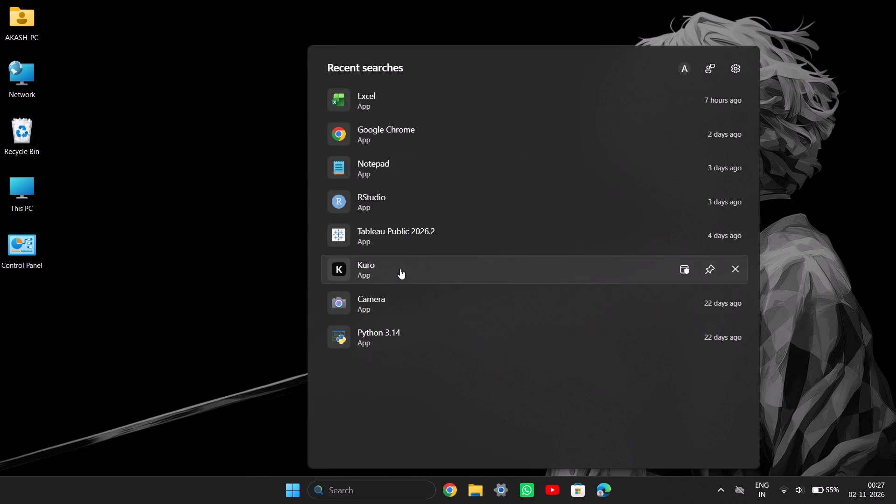
pyautogui.click(400, 269)
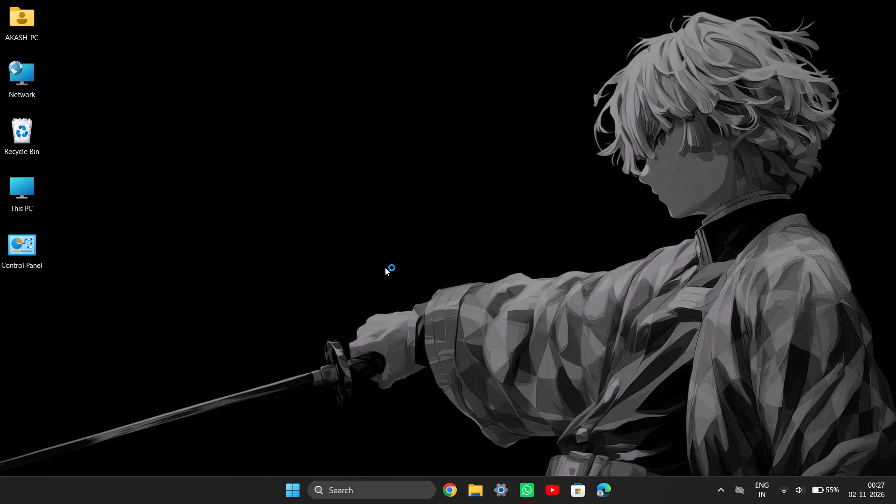